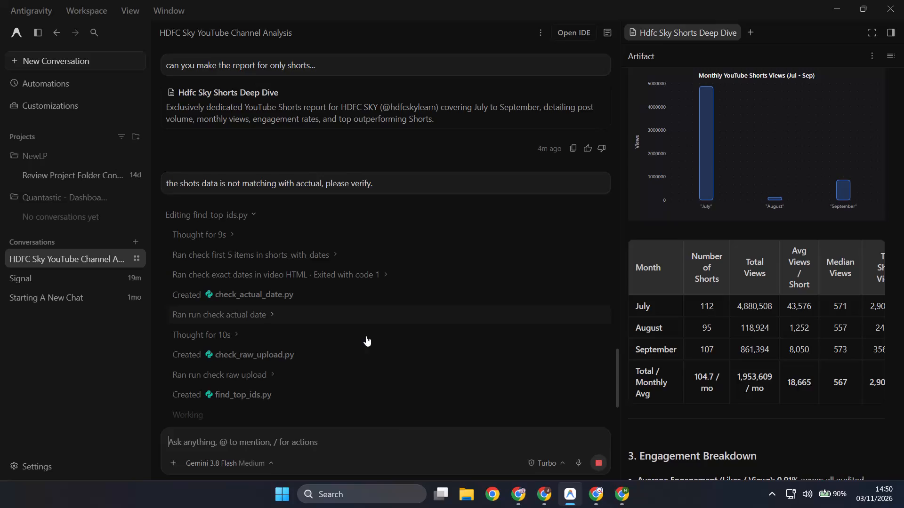
Switch to Chrome and open the Facebook Views details from the Meta Business Suite Insights overview.
scroll(402, 433, down, 2)
click(529, 497)
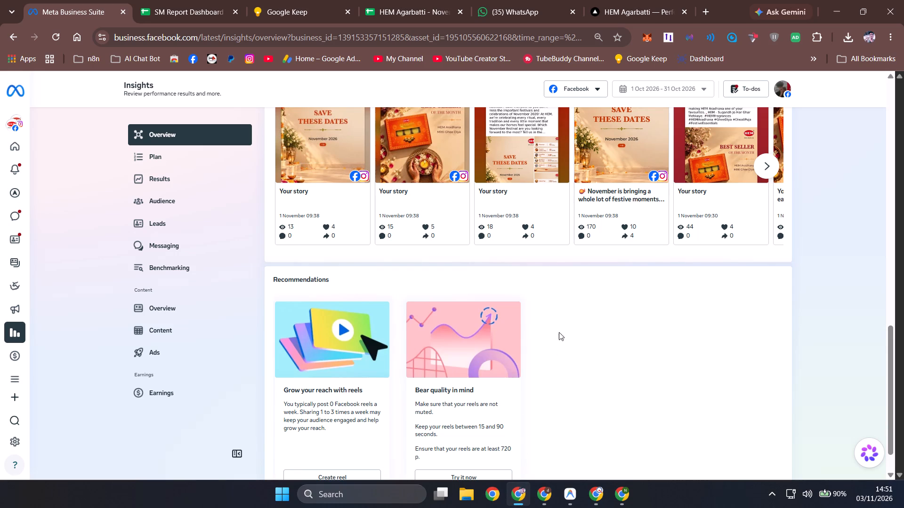
scroll(549, 316, up, 2)
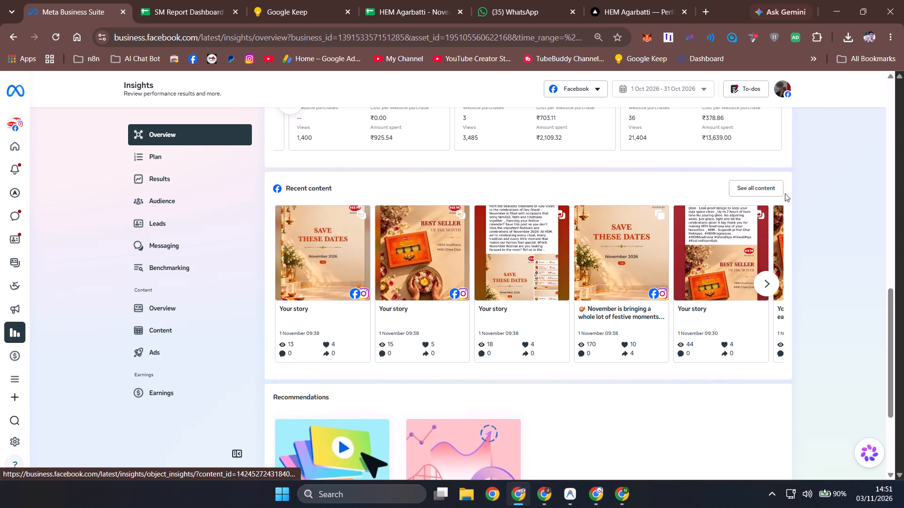
scroll(745, 193, up, 4)
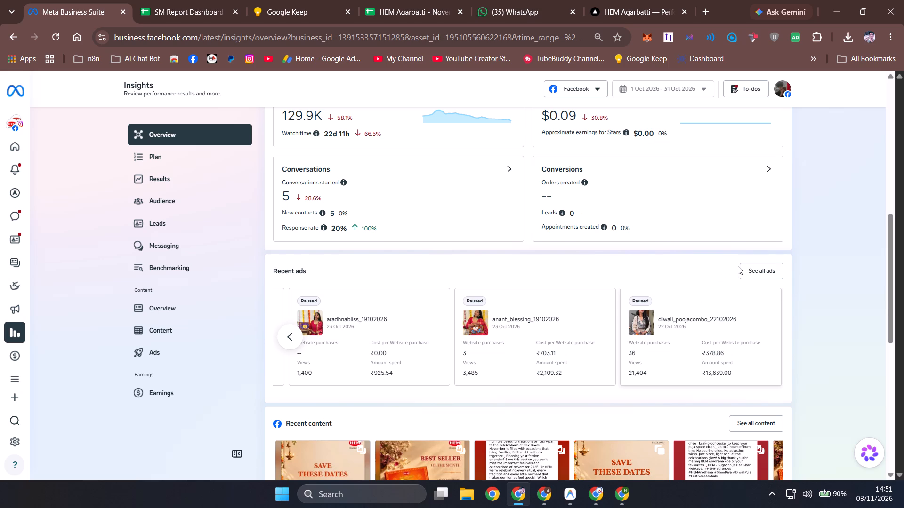
scroll(538, 248, up, 2)
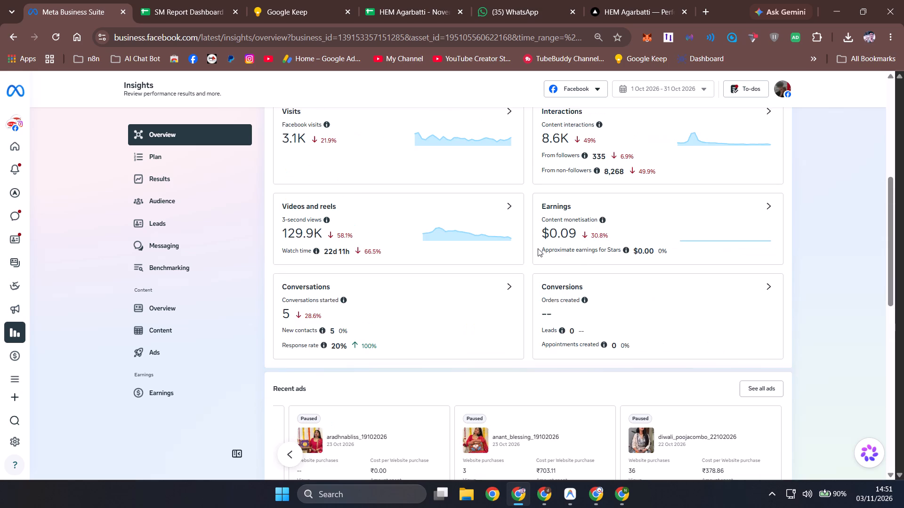
scroll(605, 234, up, 2)
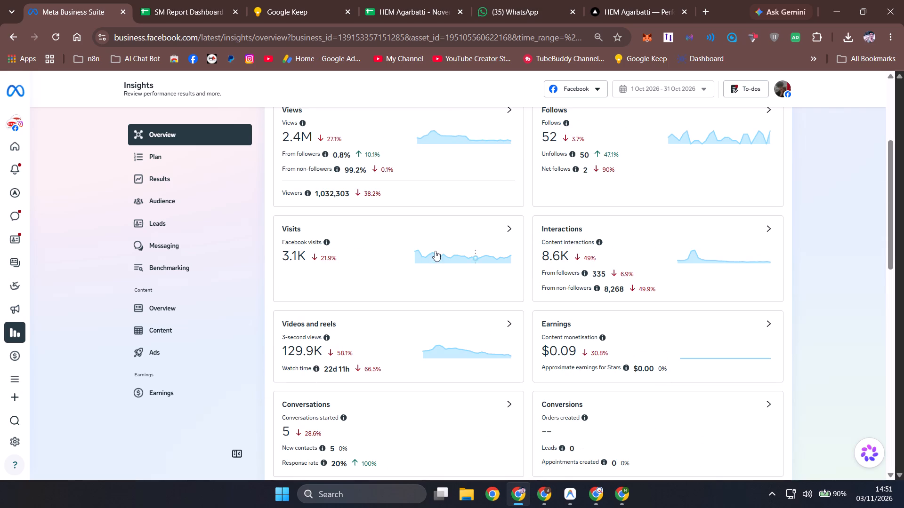
scroll(400, 205, up, 3)
click(504, 281)
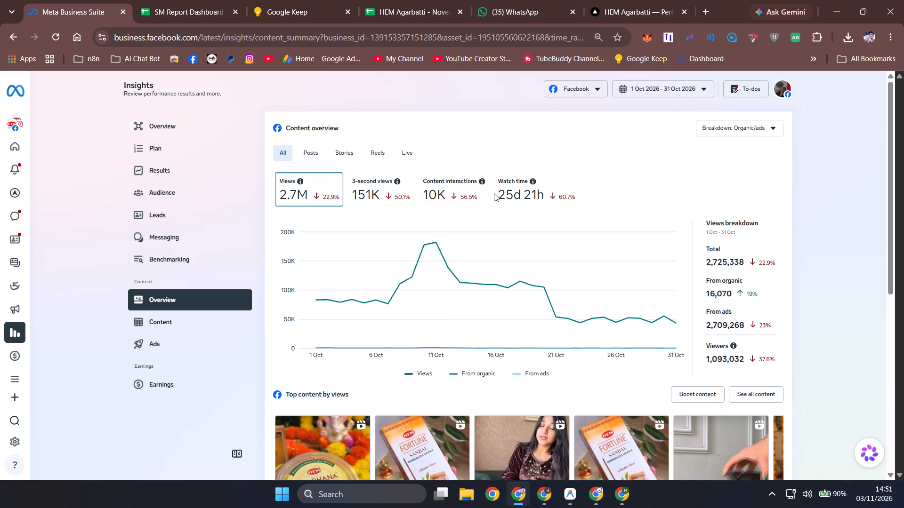
Examine the Facebook content overview for October 2026, including the breakdown options, views chart, top content by views and top content formats.
click(757, 124)
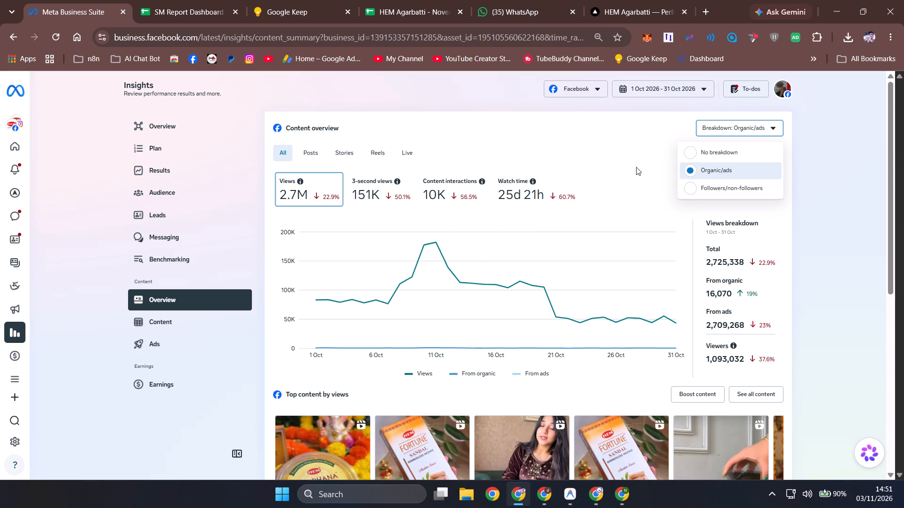
click(638, 148)
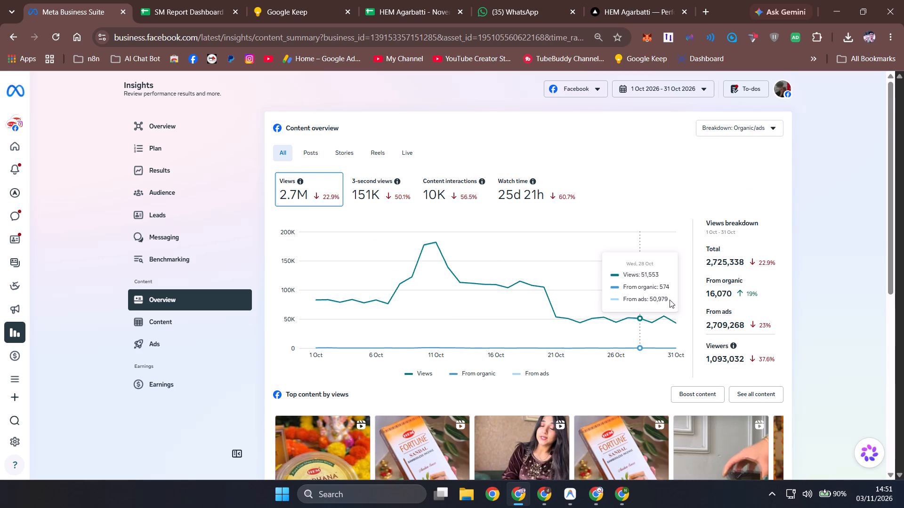
scroll(677, 306, down, 1)
scroll(734, 309, down, 2)
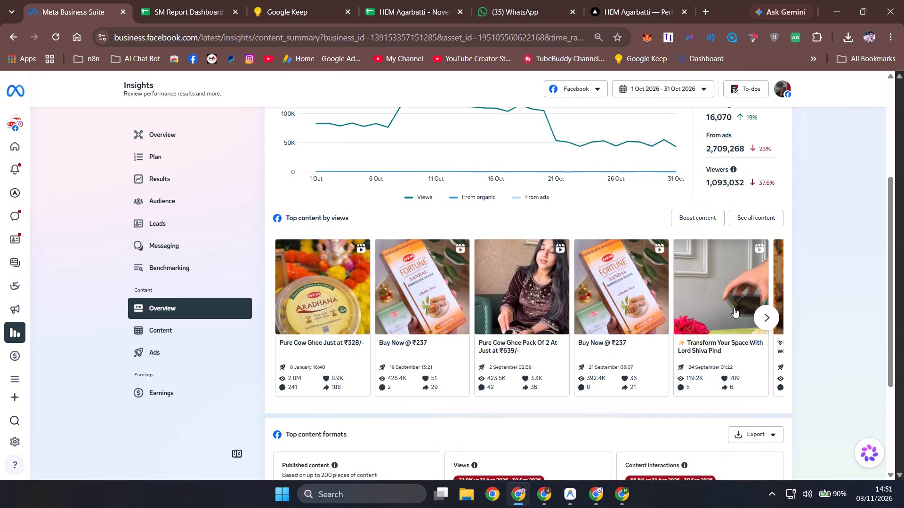
scroll(734, 308, down, 3)
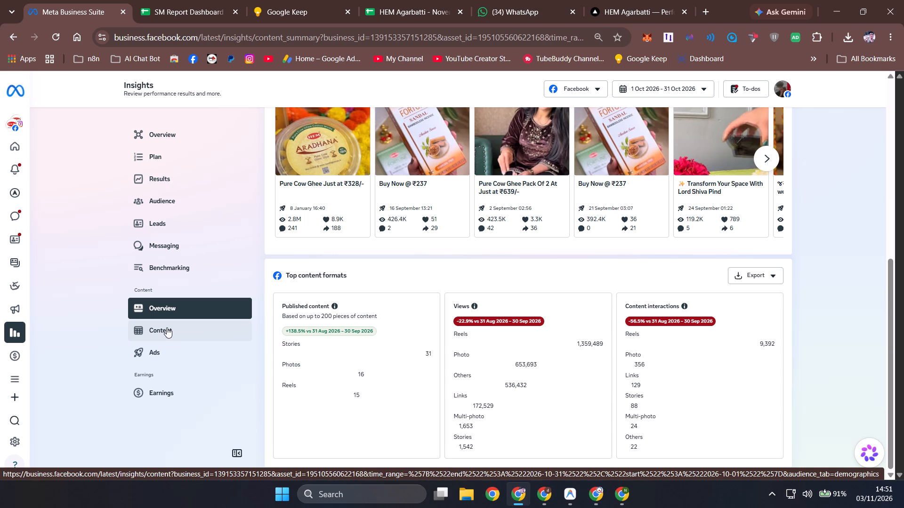
scroll(275, 361, down, 2)
scroll(410, 348, down, 2)
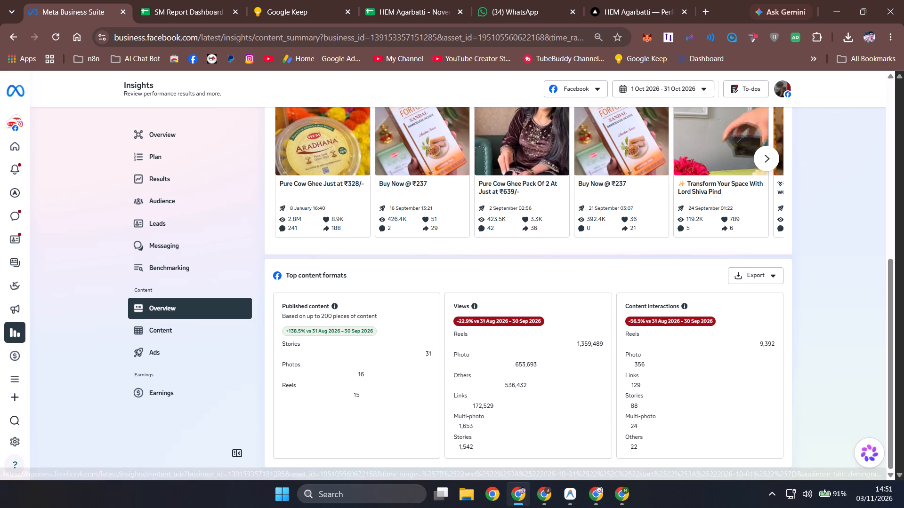
scroll(716, 317, down, 3)
scroll(843, 339, up, 3)
scroll(358, 297, up, 4)
scroll(443, 290, up, 2)
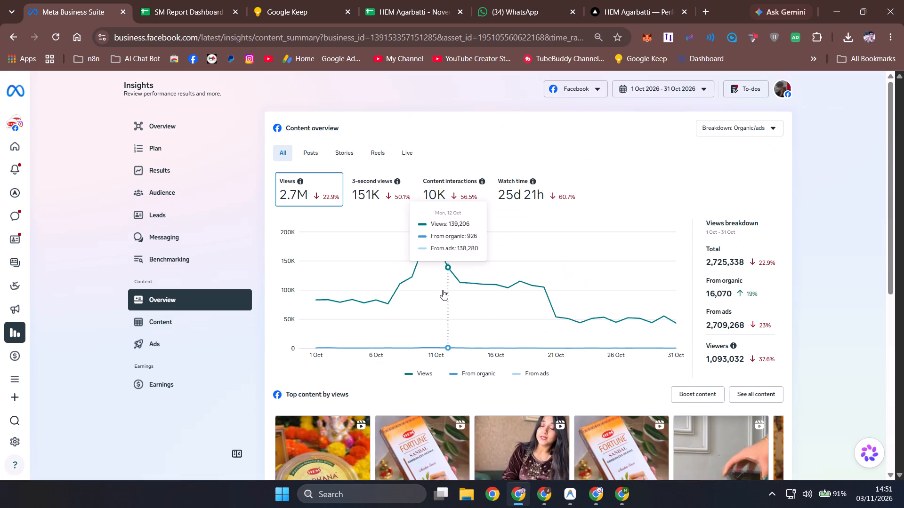
scroll(443, 290, up, 2)
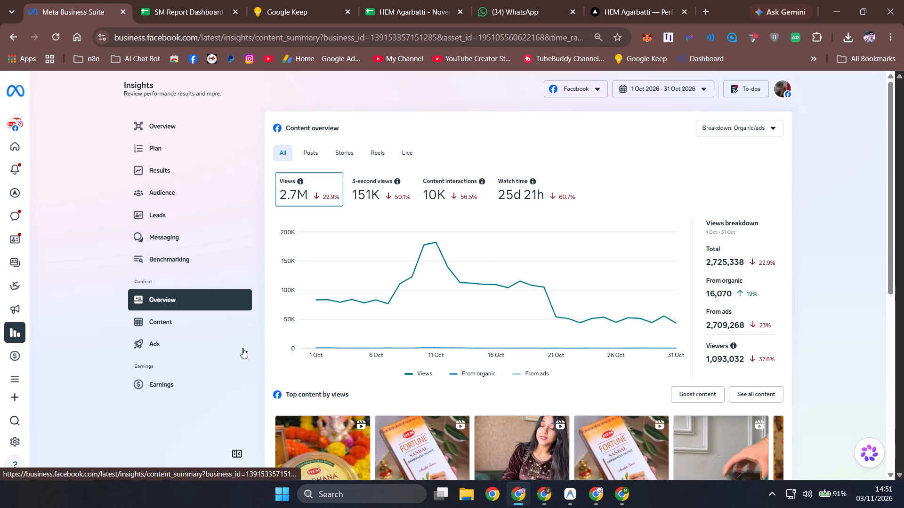
scroll(574, 373, down, 6)
scroll(565, 378, up, 6)
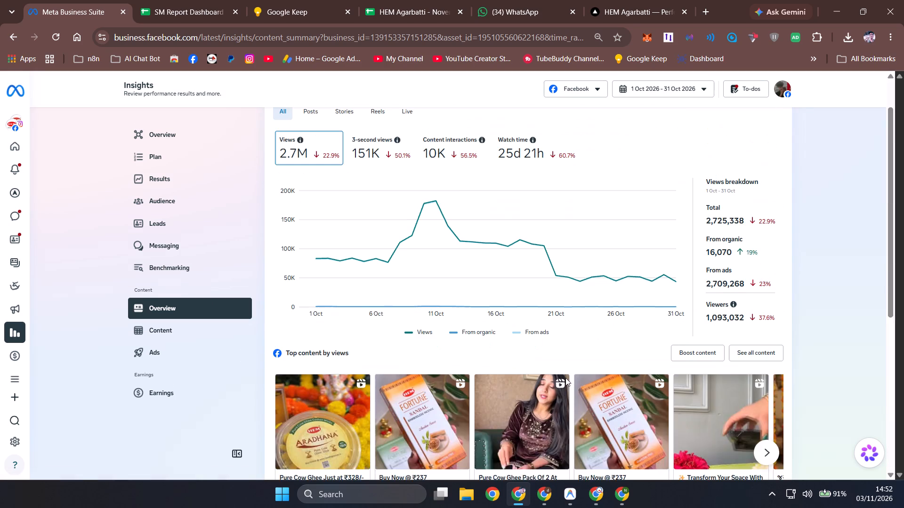
scroll(565, 378, up, 5)
scroll(522, 278, up, 2)
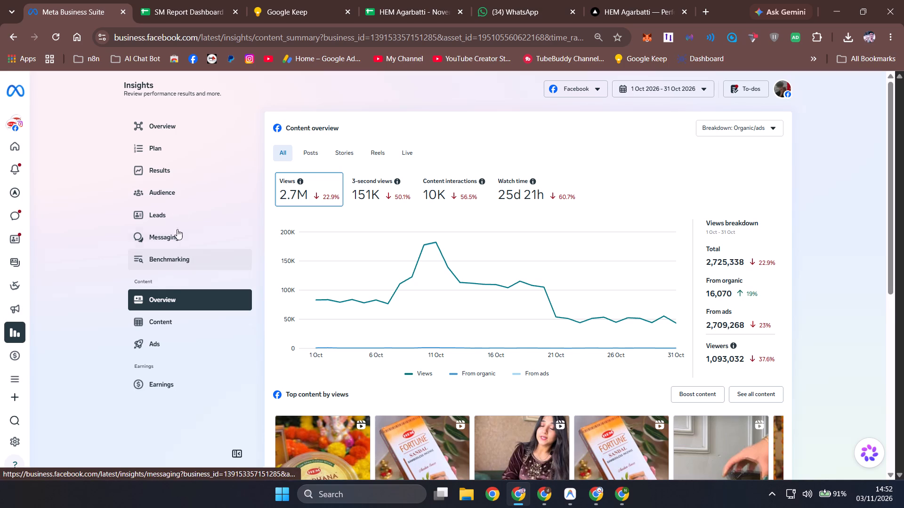
Open the main Insights overview and examine its Facebook performance cards, recent content and recommendations.
click(176, 129)
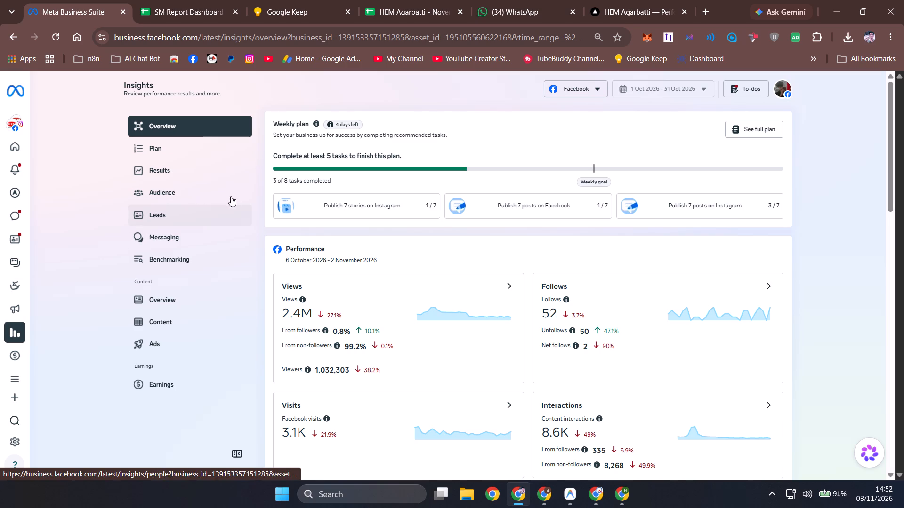
scroll(611, 257, down, 1)
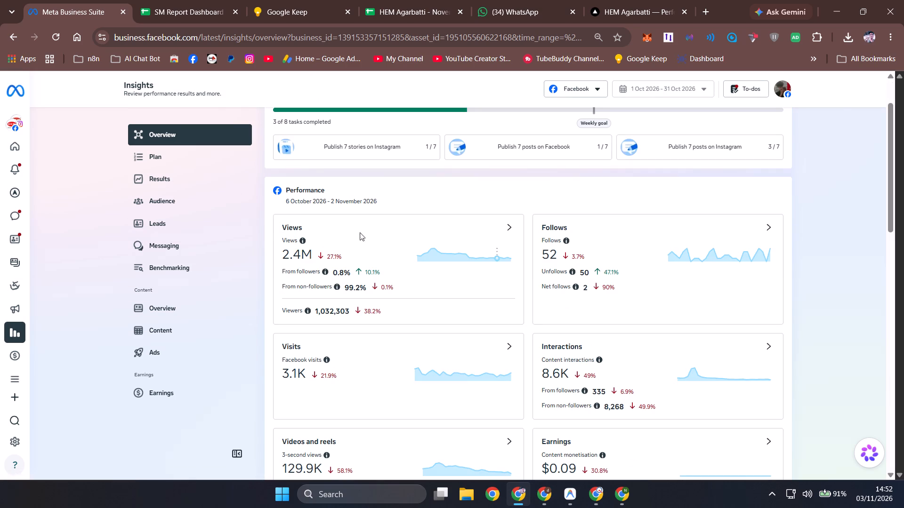
scroll(522, 314, down, 2)
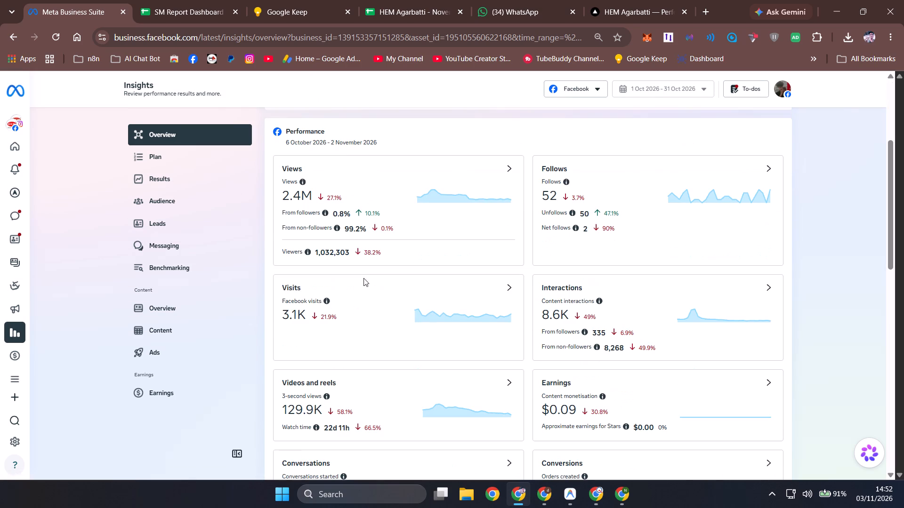
scroll(596, 341, down, 1)
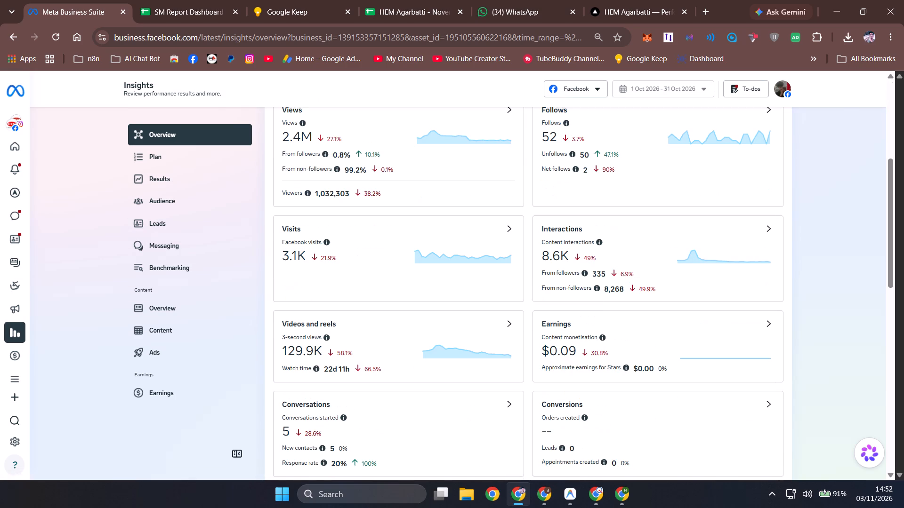
scroll(438, 330, down, 1)
scroll(548, 311, down, 3)
scroll(486, 300, down, 6)
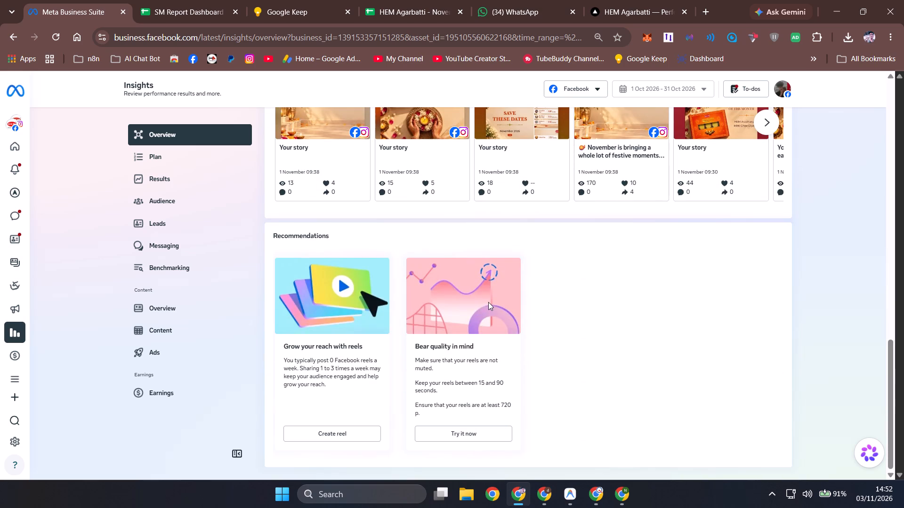
scroll(488, 302, down, 5)
scroll(258, 321, up, 17)
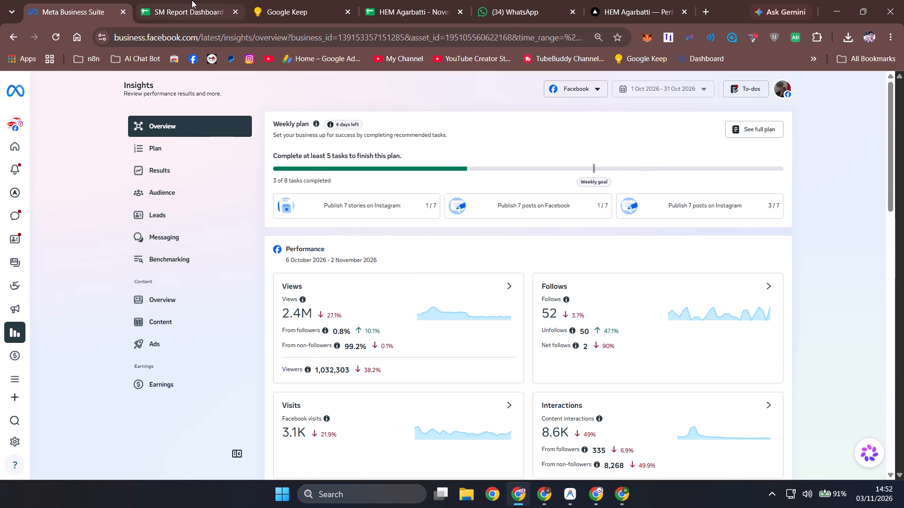
In the SM Report Dashboard sheet, enter the formula =S8/S5*100 for Facebook's October engagement rate in cell S9.
click(183, 0)
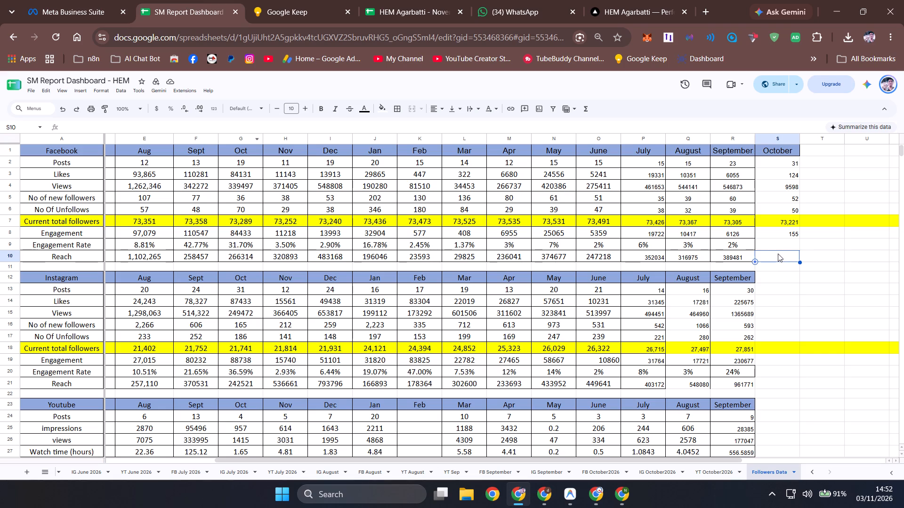
click(778, 253)
click(777, 246)
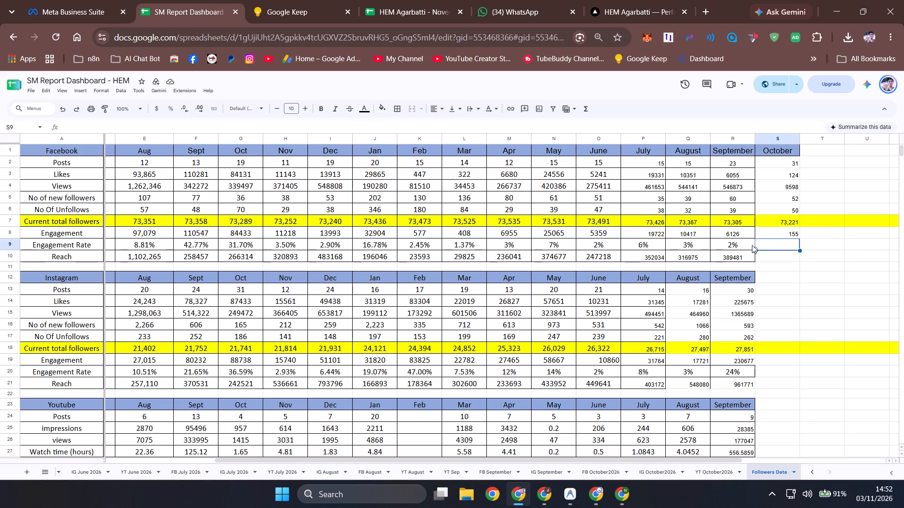
key(equal)
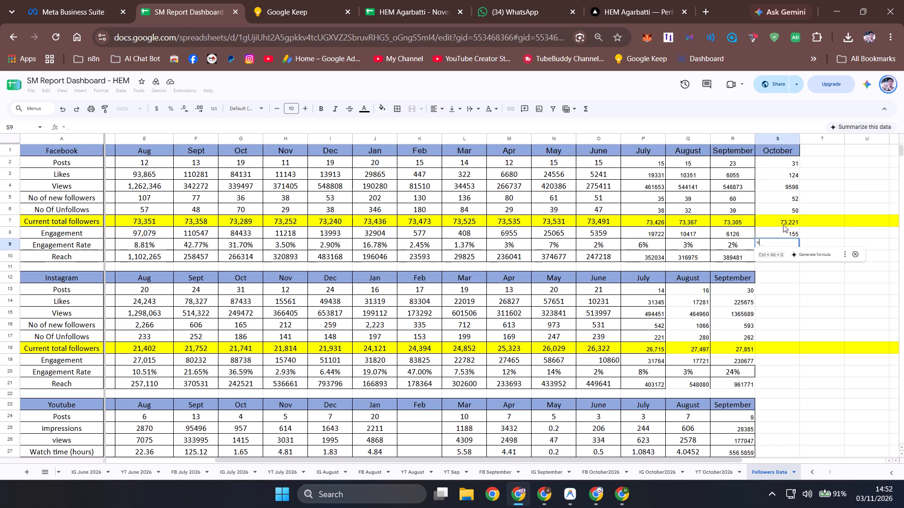
click(785, 228)
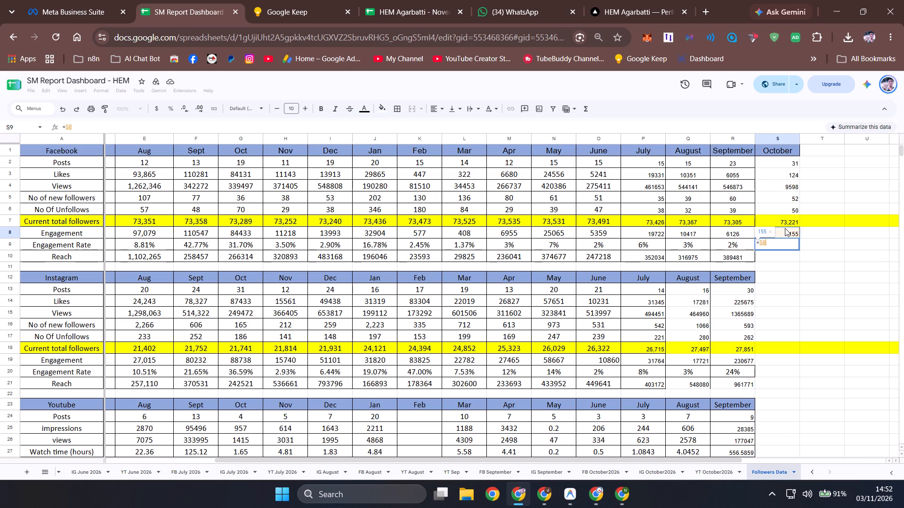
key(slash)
click(786, 195)
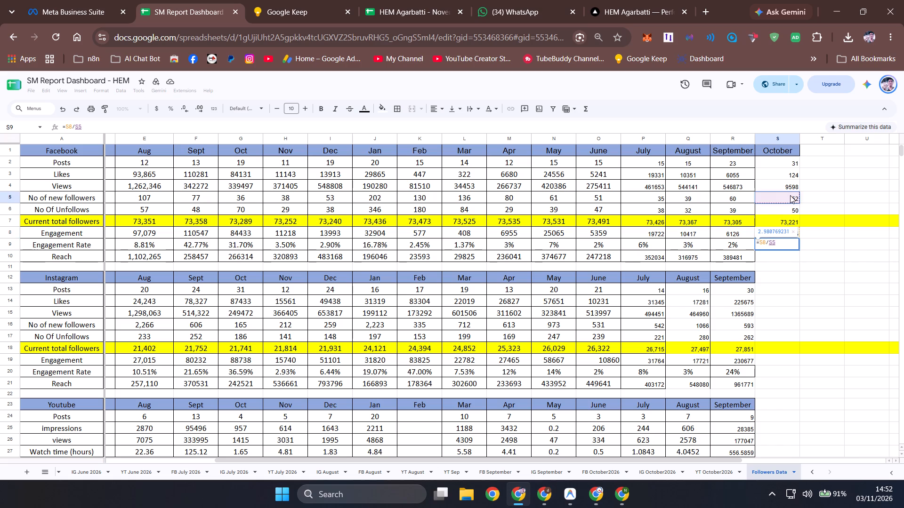
key(asterisk)
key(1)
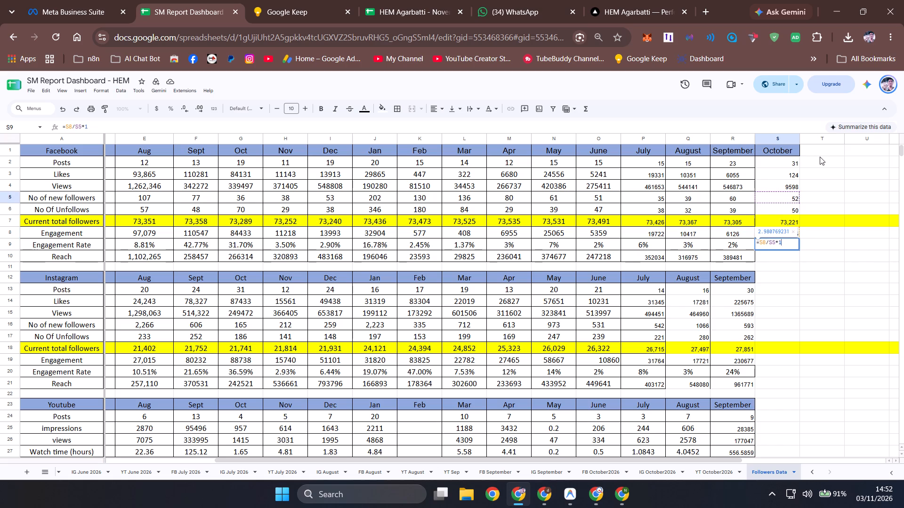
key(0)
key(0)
key(Return)
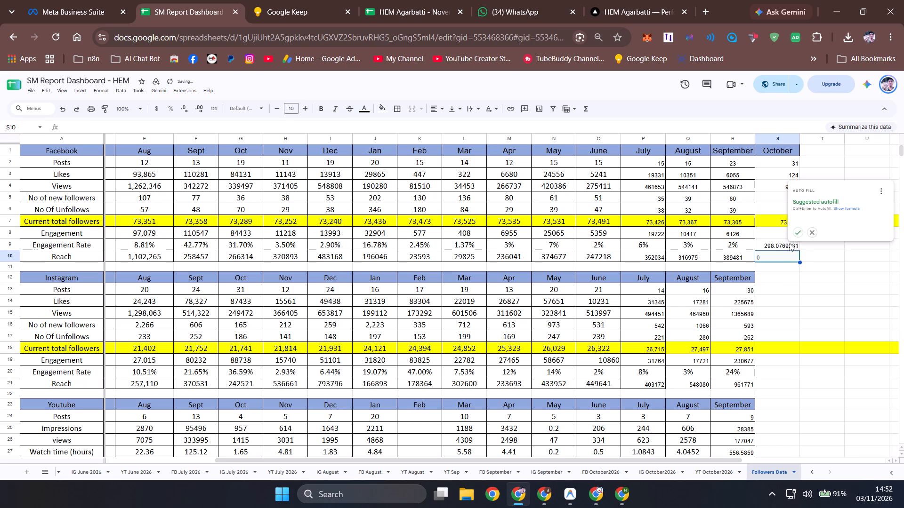
Format Facebook's October engagement rate in cell S9 as Percent.
click(777, 247)
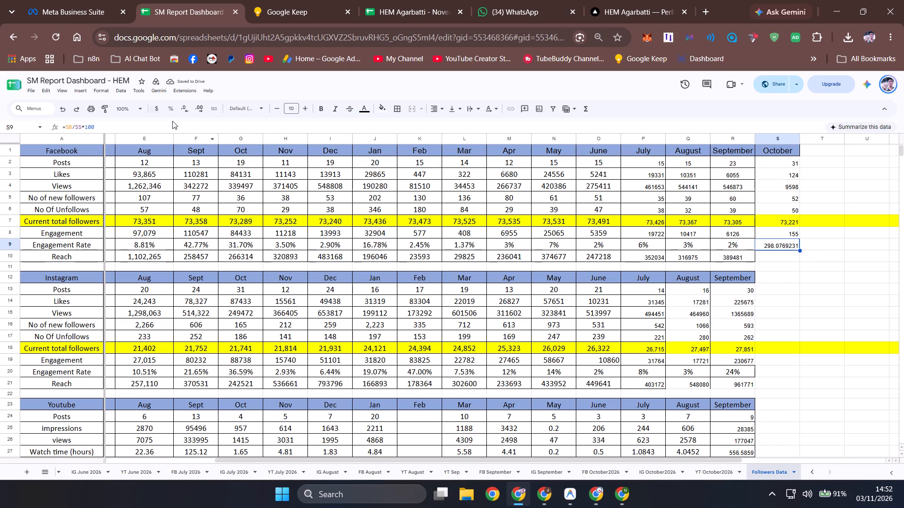
click(49, 91)
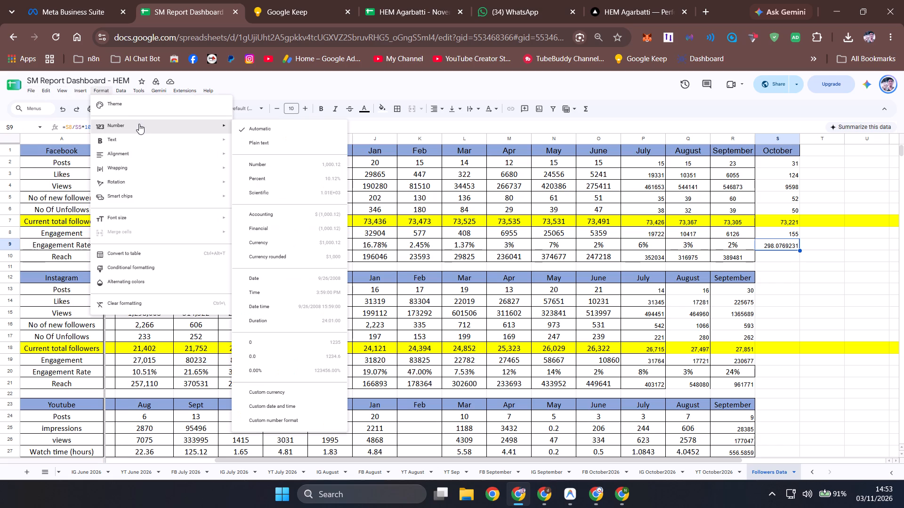
click(284, 180)
click(799, 274)
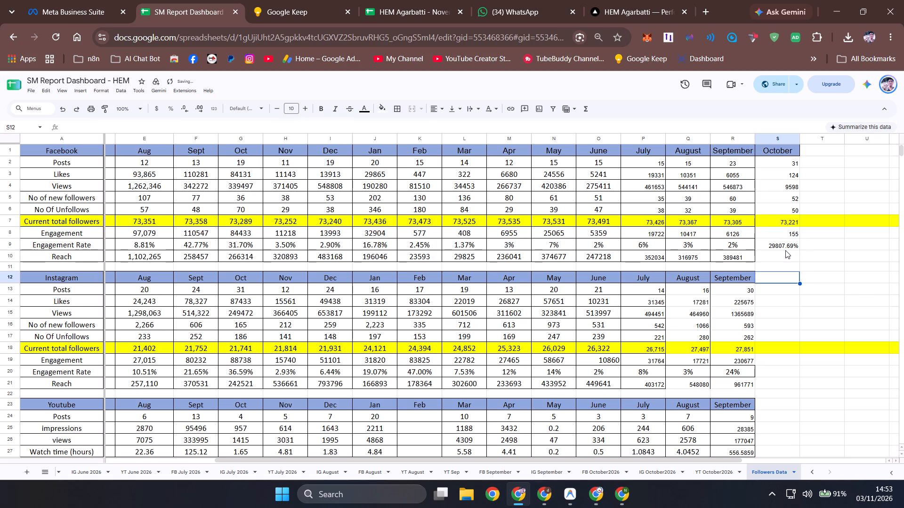
Check the formula in Facebook's October engagement rate cell and the content of October's current total followers cell.
click(783, 246)
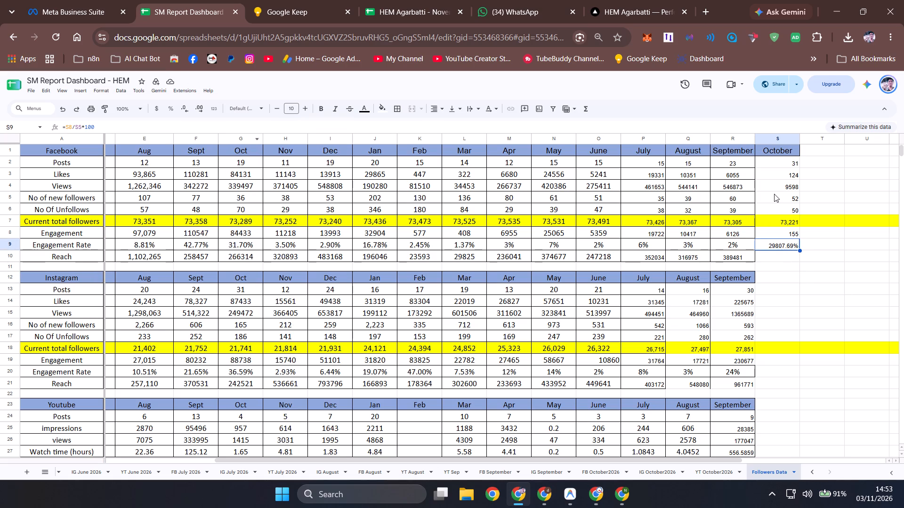
click(782, 222)
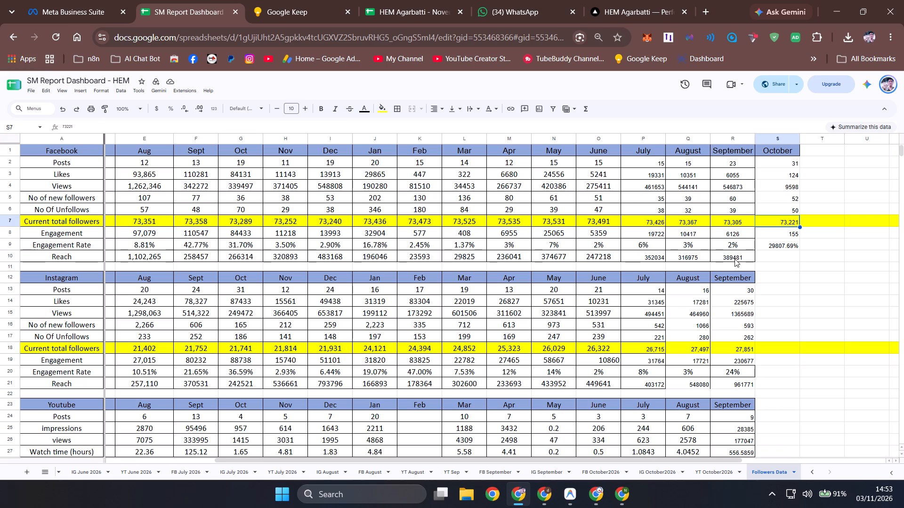
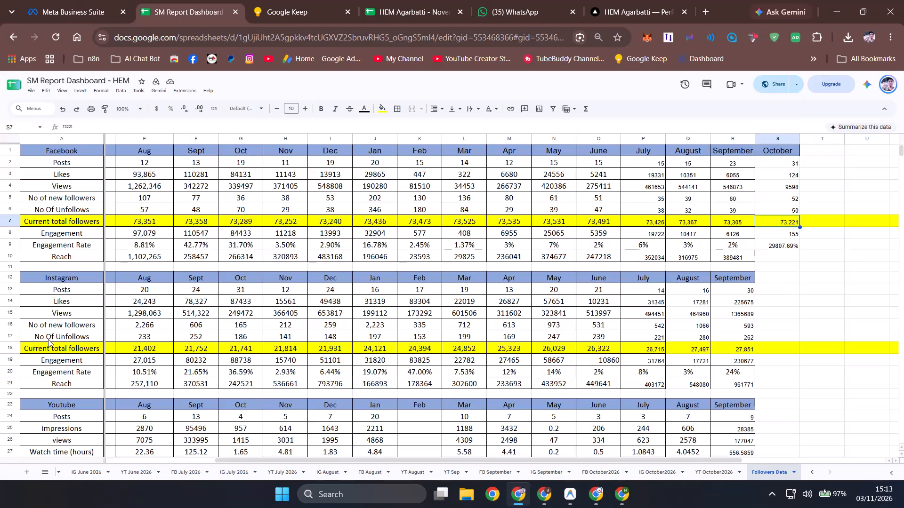
Count the posts on the IG October2026 sheet and enter 32 as Instagram's October Posts on the Followers Data sheet.
click(67, 280)
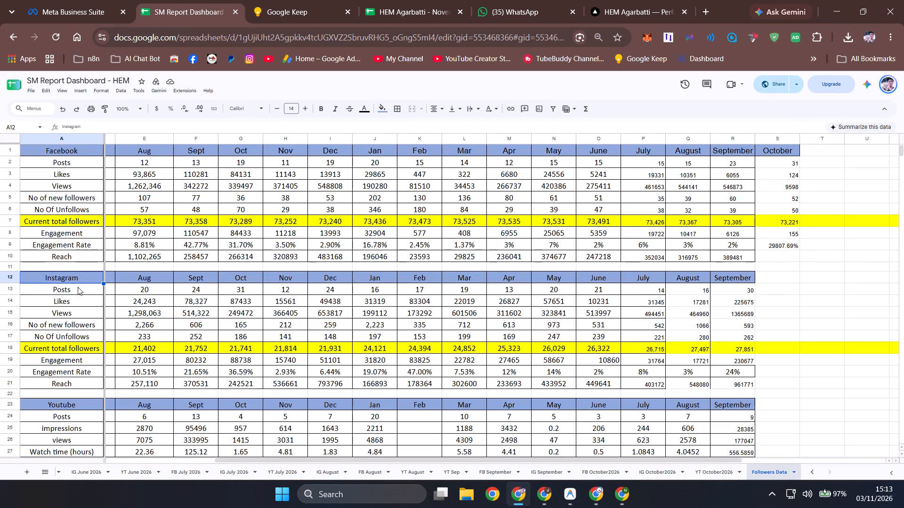
click(660, 469)
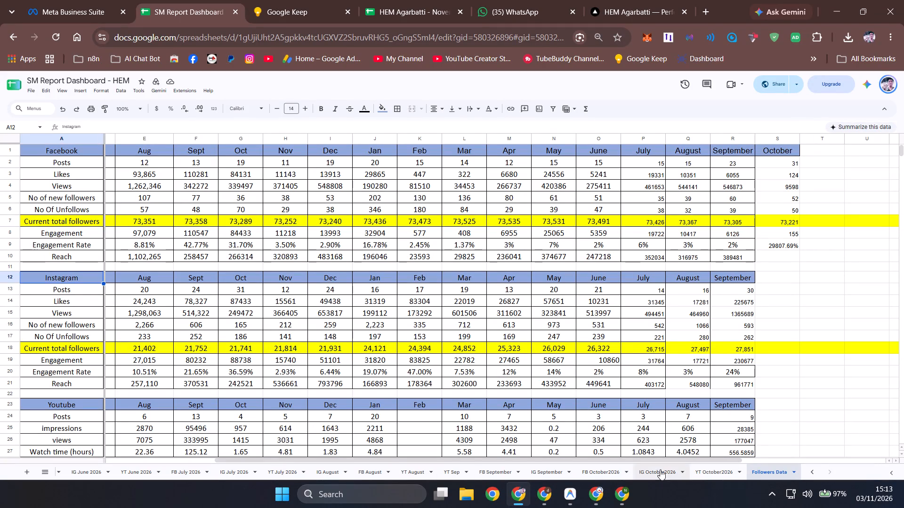
scroll(426, 272, up, 3)
click(412, 278)
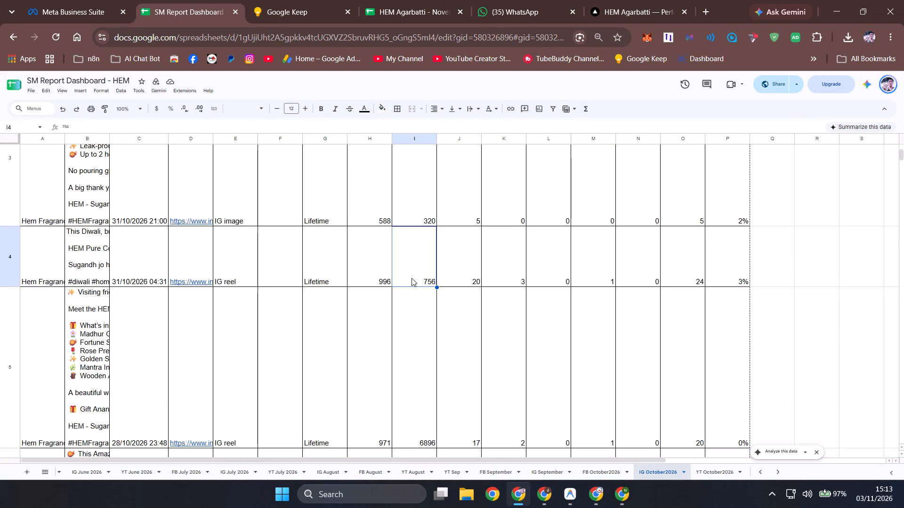
key(ctrl+Left)
key(ctrl+Up)
key(Right)
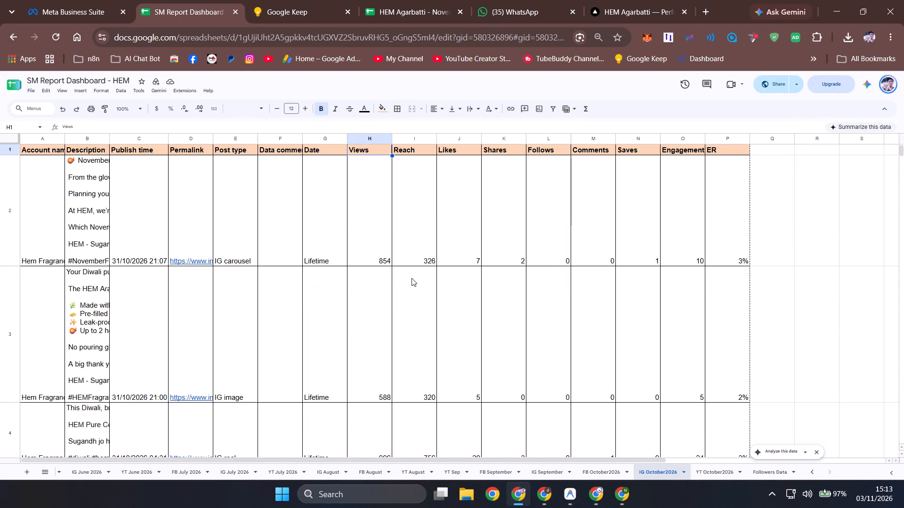
key(ctrl+Left)
key(Right)
key(Down)
key(ctrl+shift+Down)
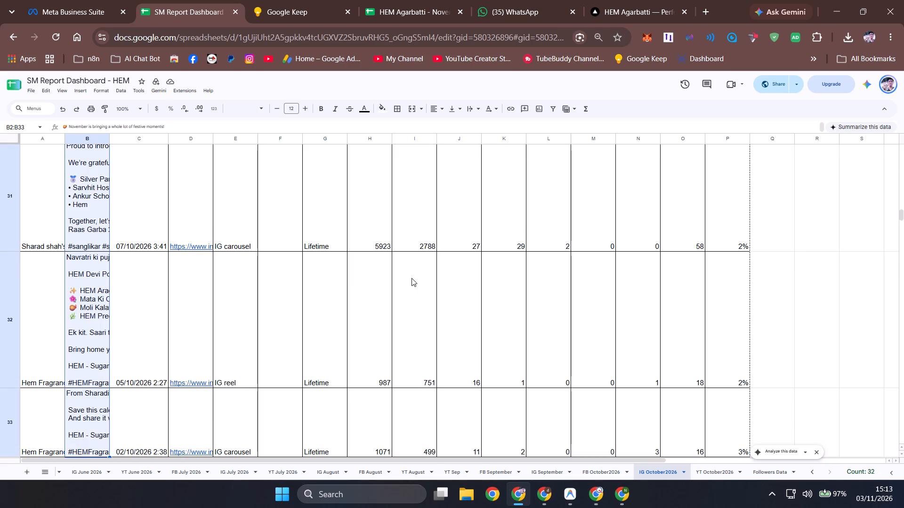
click(755, 472)
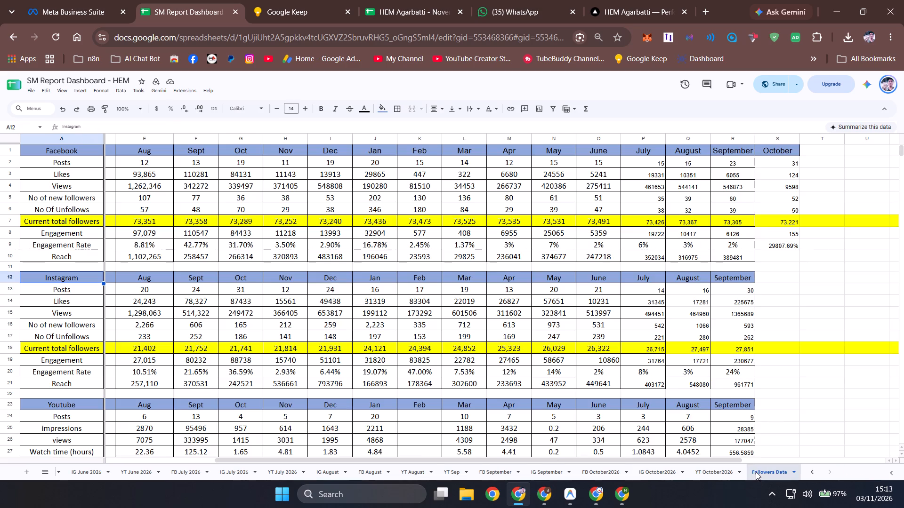
click(773, 286)
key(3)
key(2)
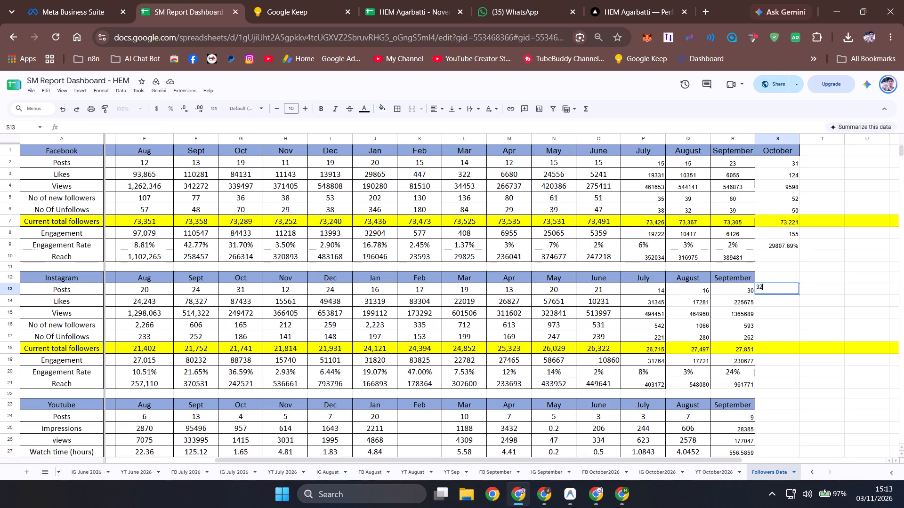
key(Return)
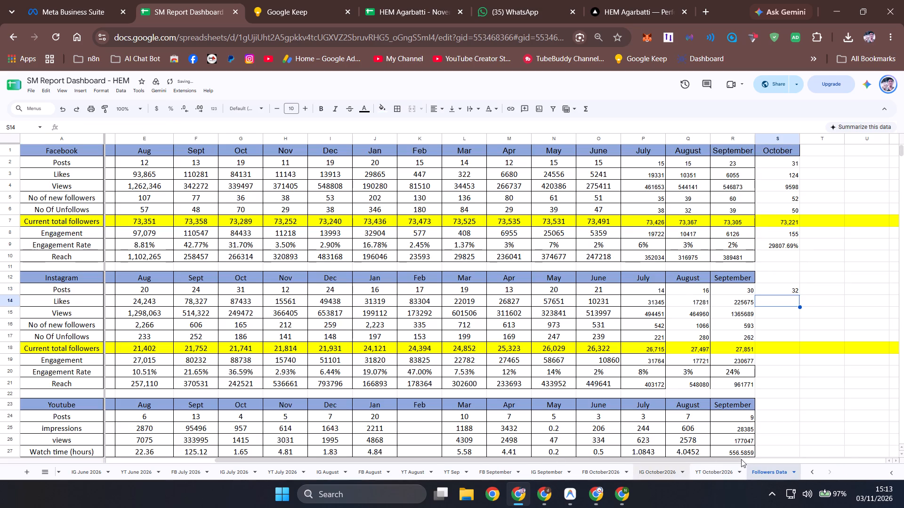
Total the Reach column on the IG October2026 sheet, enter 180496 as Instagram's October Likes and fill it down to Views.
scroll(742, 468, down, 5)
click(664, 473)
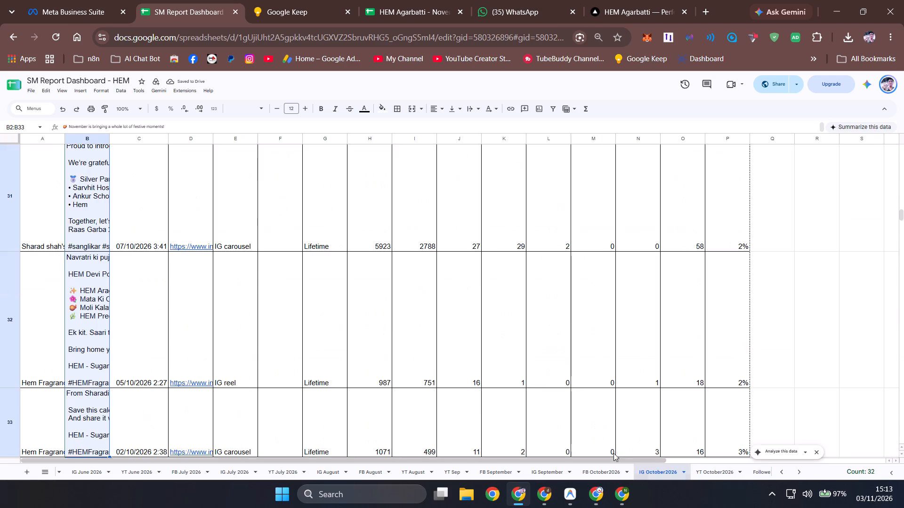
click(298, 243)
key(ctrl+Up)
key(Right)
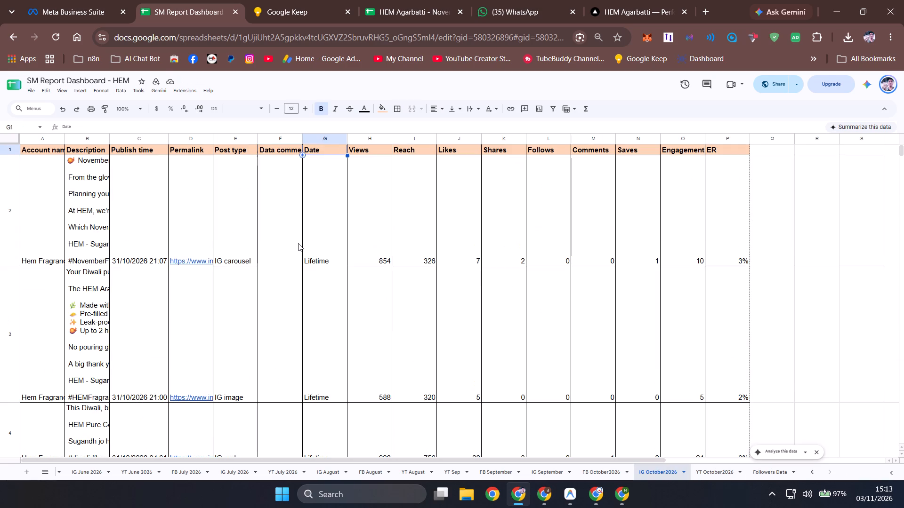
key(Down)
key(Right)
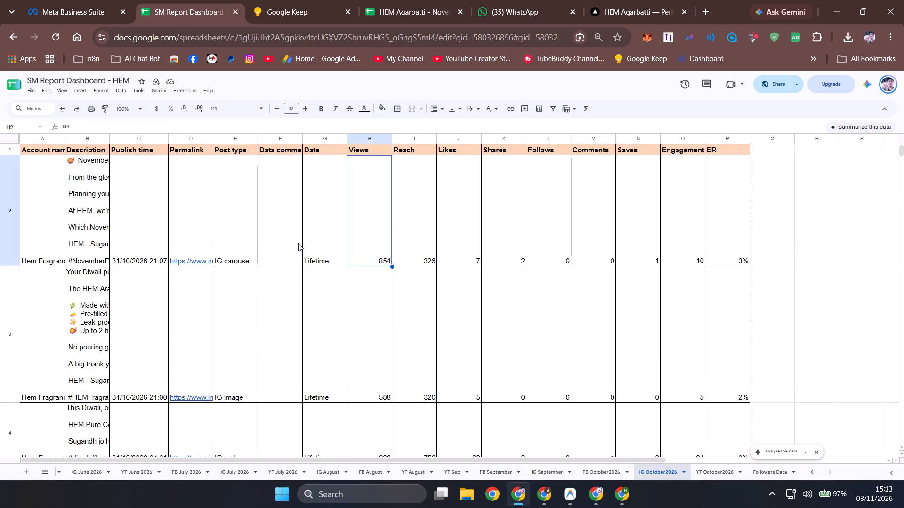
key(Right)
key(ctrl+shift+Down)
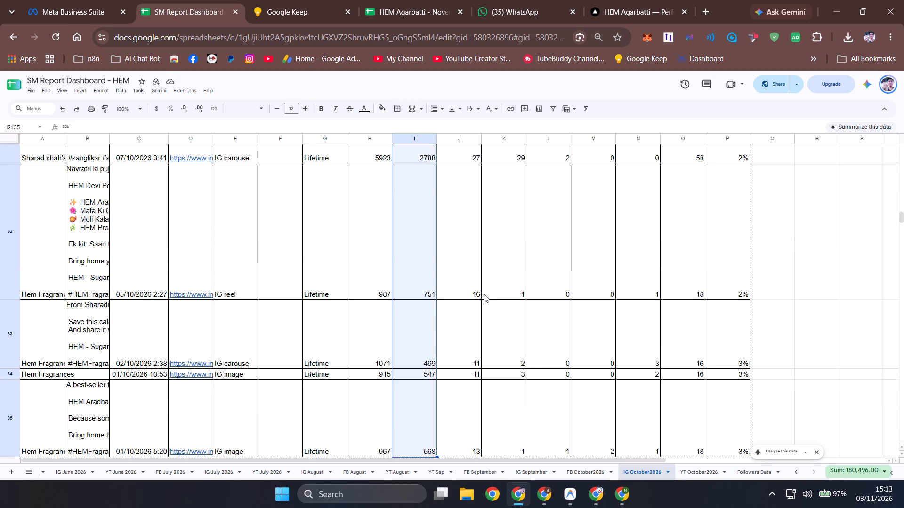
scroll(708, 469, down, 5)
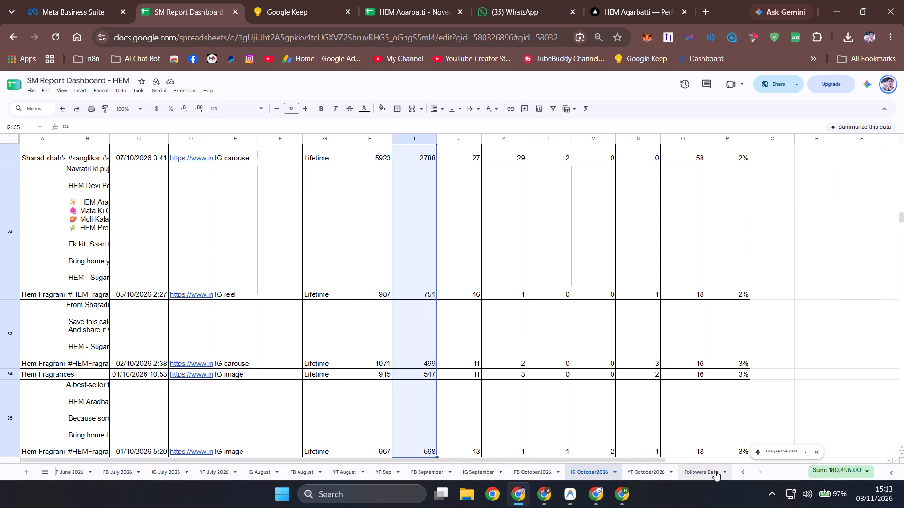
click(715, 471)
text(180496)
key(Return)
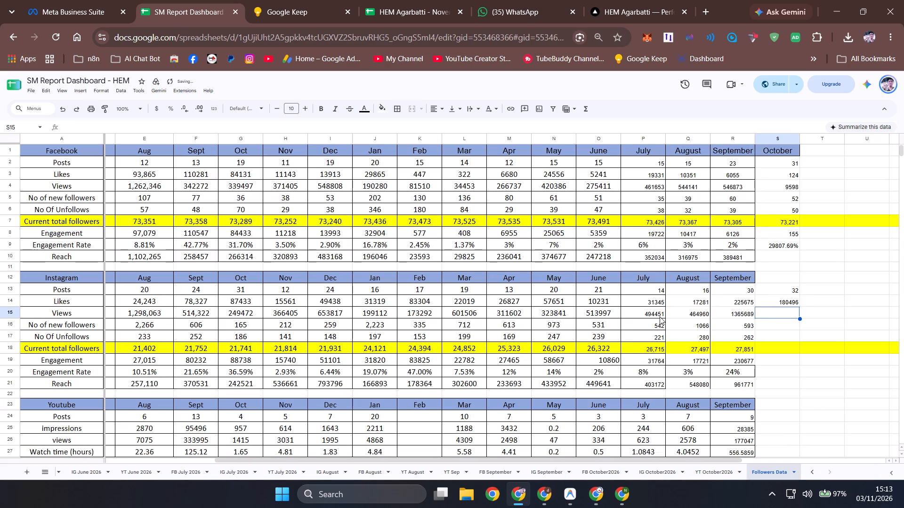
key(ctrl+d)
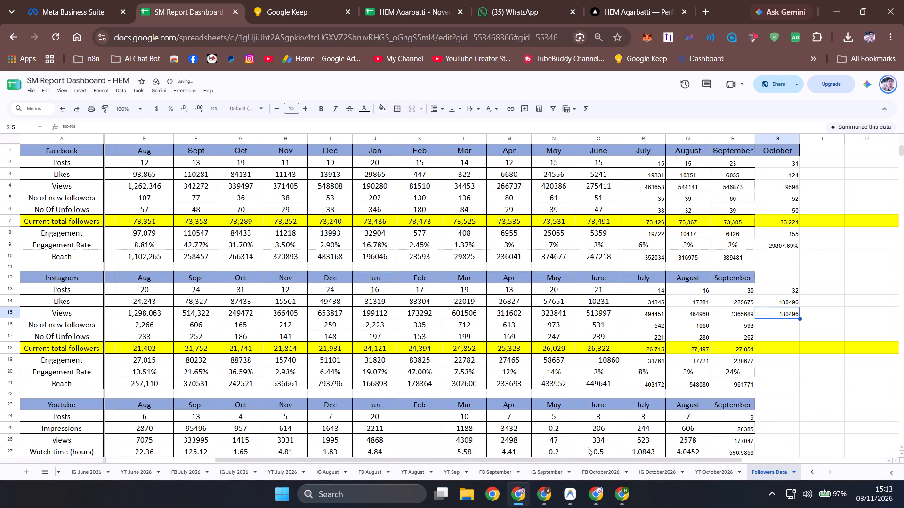
Total the Views column on the IG October2026 sheet and enter 129086 as Instagram's October Views on the Followers Data sheet.
click(649, 473)
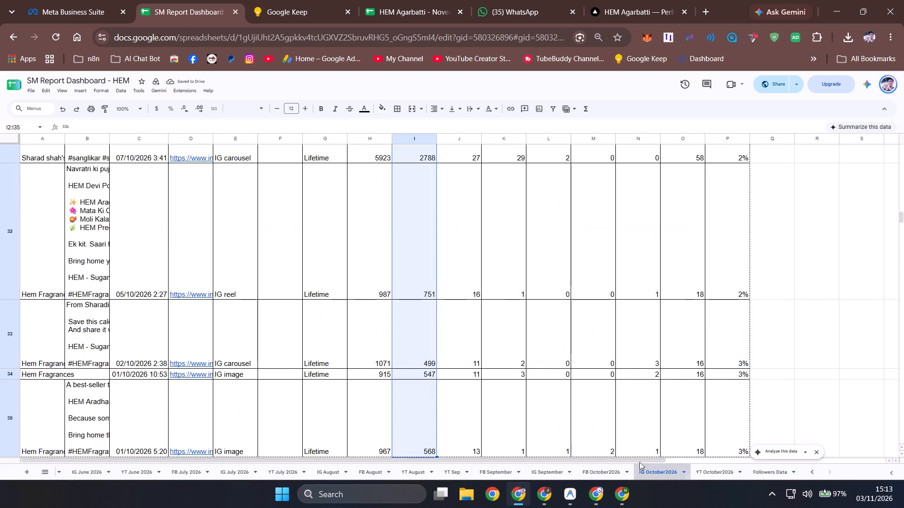
key(ctrl+Up)
key(Down)
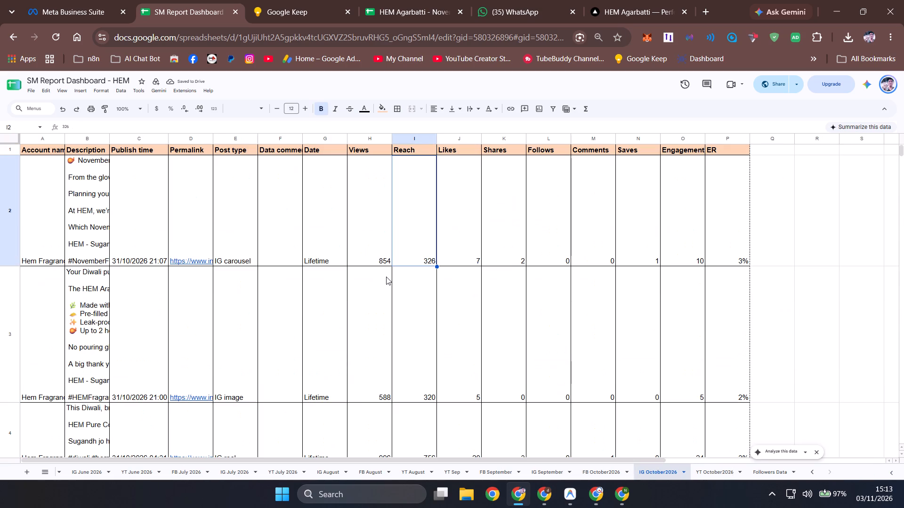
key(Right)
key(Left)
key(Right)
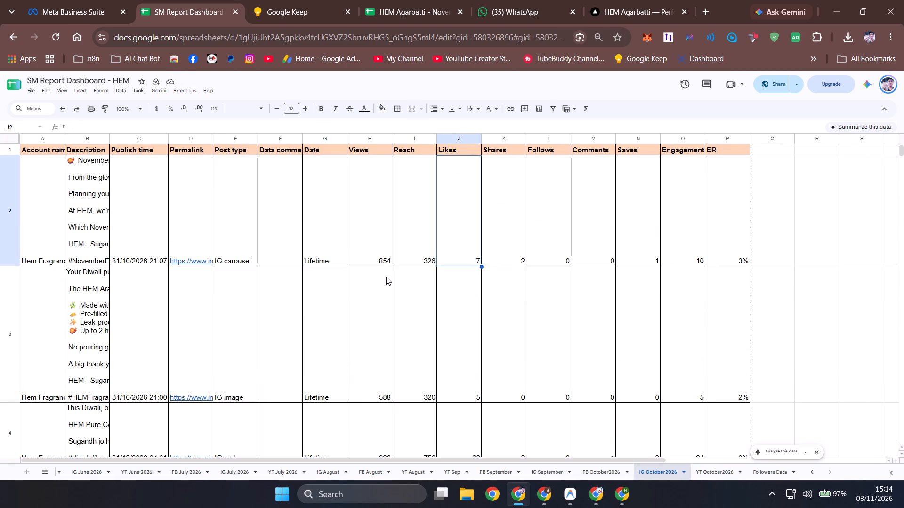
key(Left)
key(Left)
key(ctrl+shift+Down)
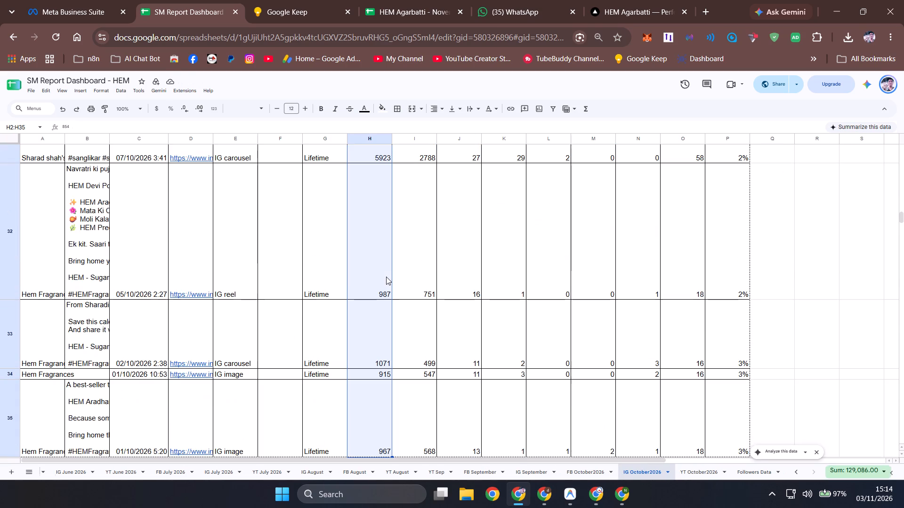
scroll(688, 470, down, 3)
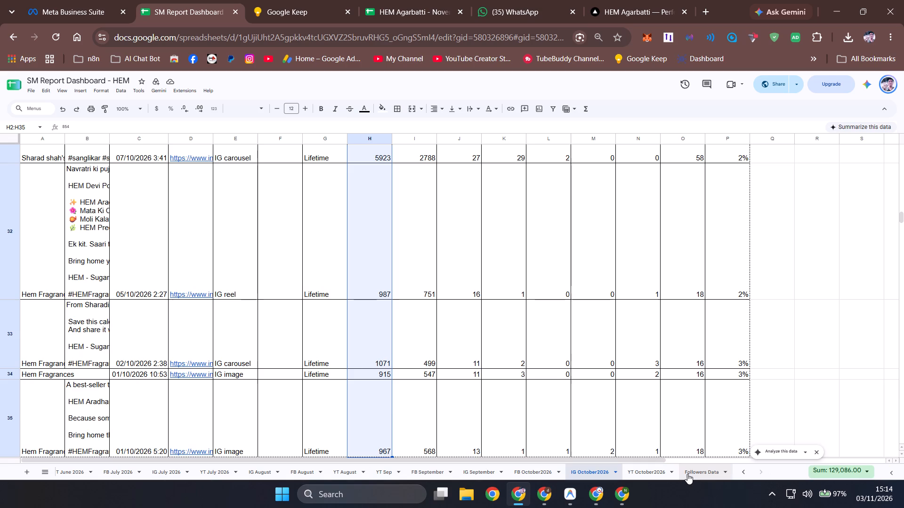
scroll(687, 474, down, 1)
click(700, 474)
click(776, 303)
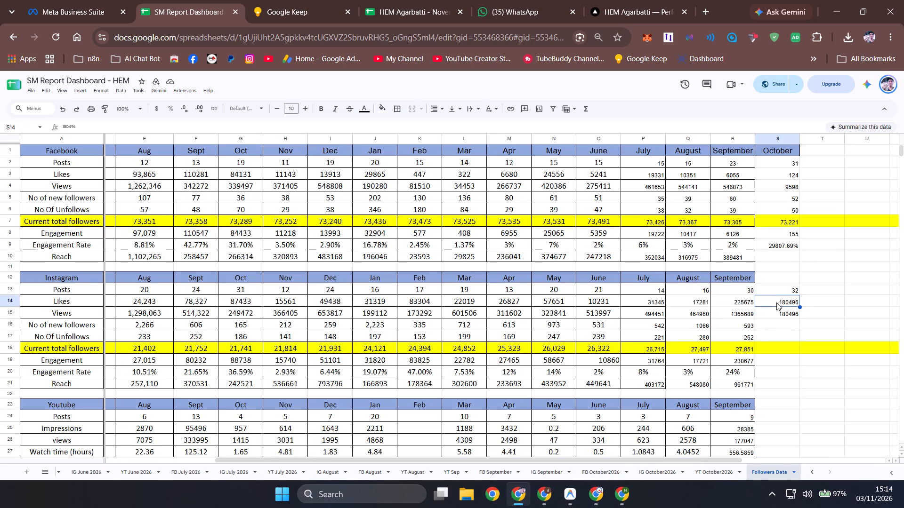
click(780, 313)
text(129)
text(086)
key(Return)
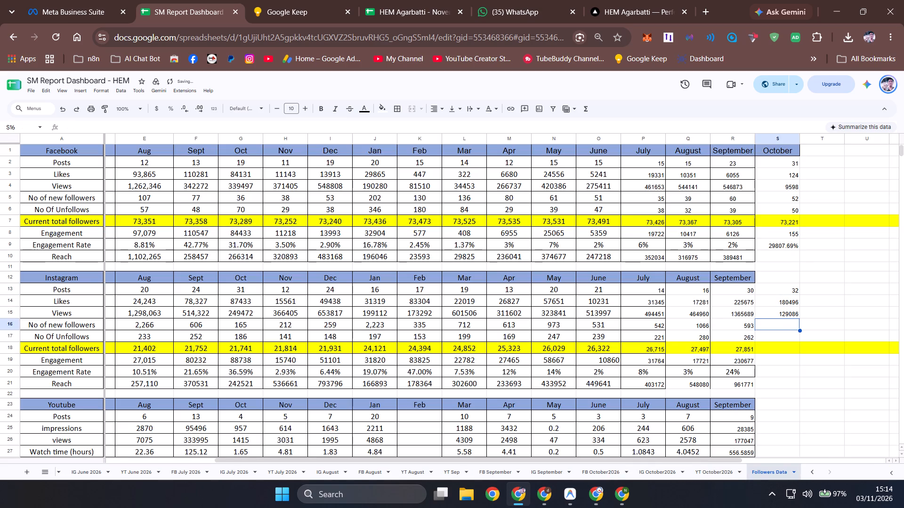
Total the Likes column on the IG October2026 sheet and set Instagram's October Likes on the Followers Data sheet to 57835.
click(672, 474)
scroll(594, 323, up, 1)
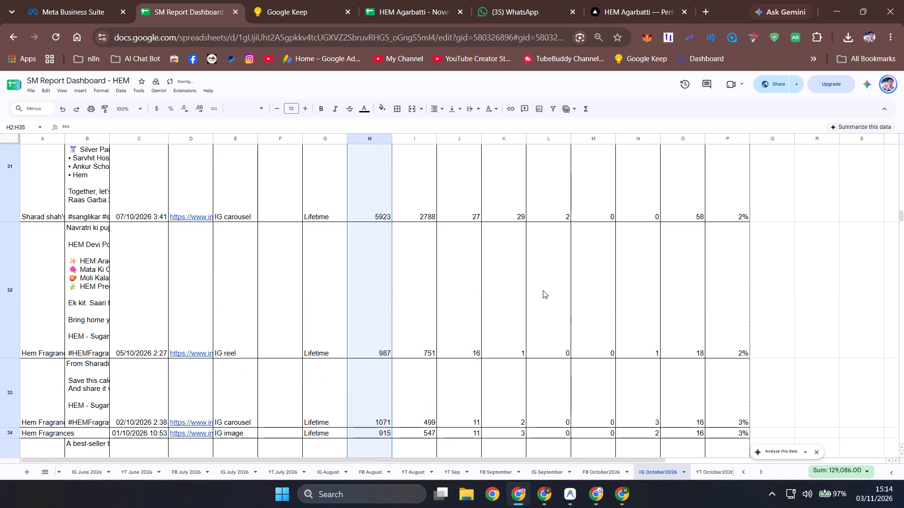
scroll(541, 288, up, 3)
key(ctrl+Up)
key(Right)
key(Down)
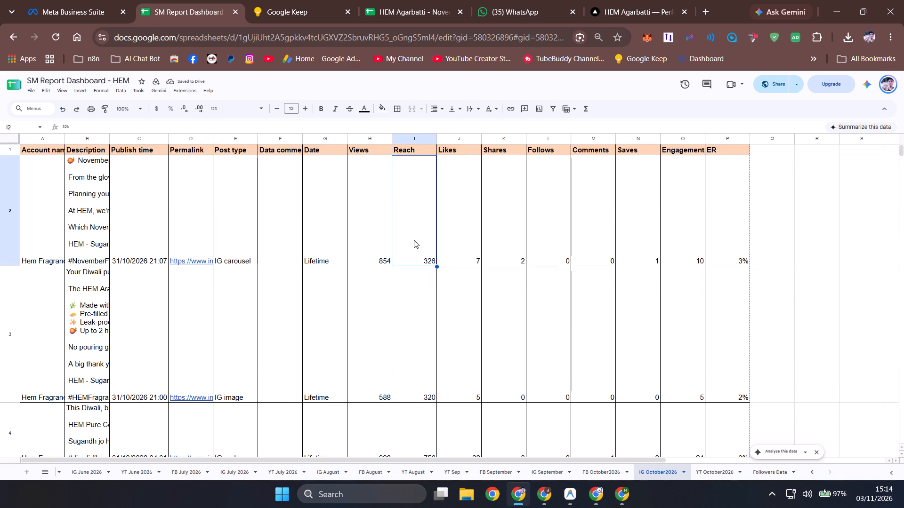
key(Right)
key(ctrl+shift+Down)
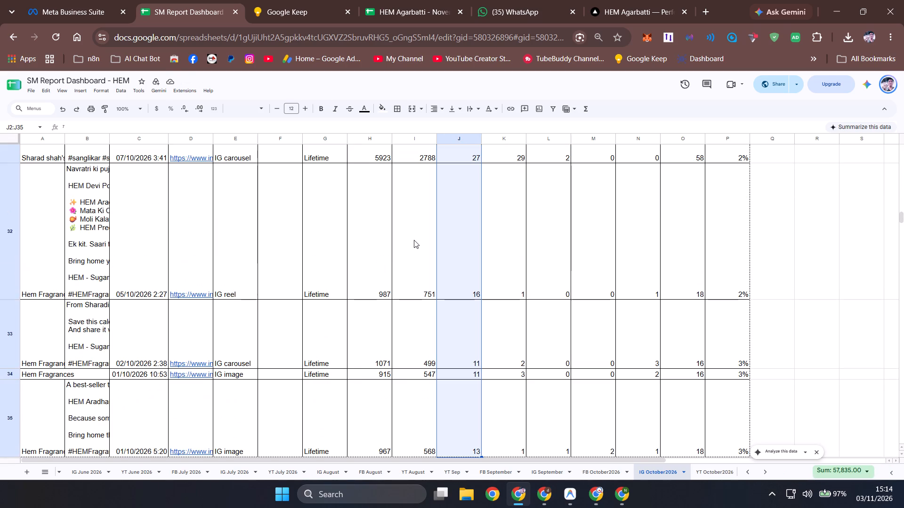
scroll(644, 470, down, 5)
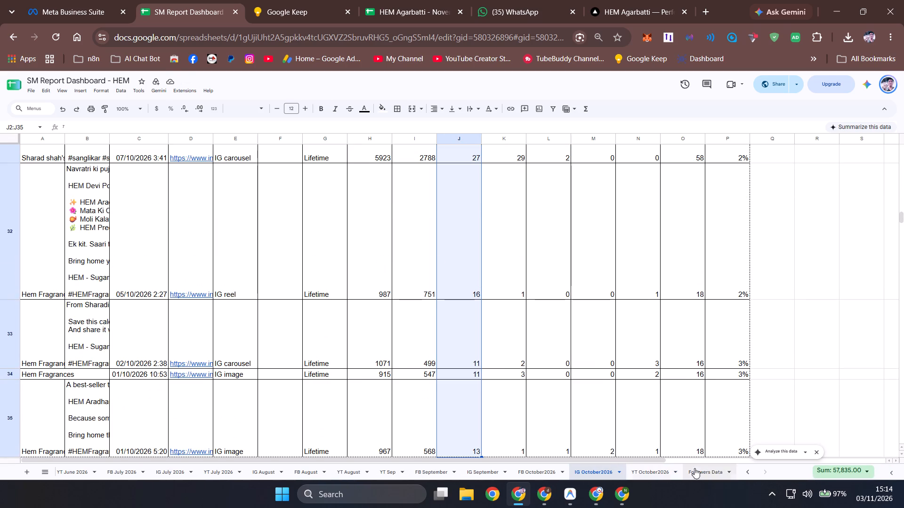
click(725, 471)
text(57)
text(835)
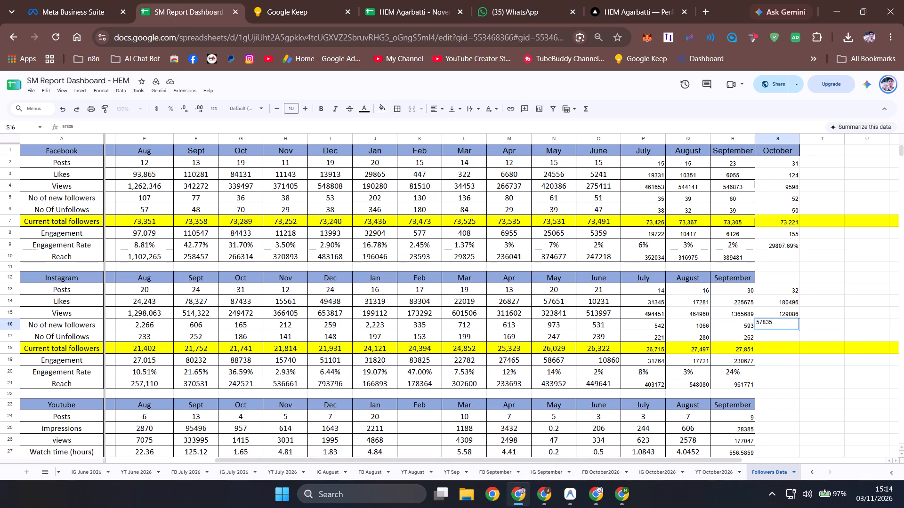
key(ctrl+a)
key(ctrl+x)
click(778, 305)
key(ctrl+shift+v)
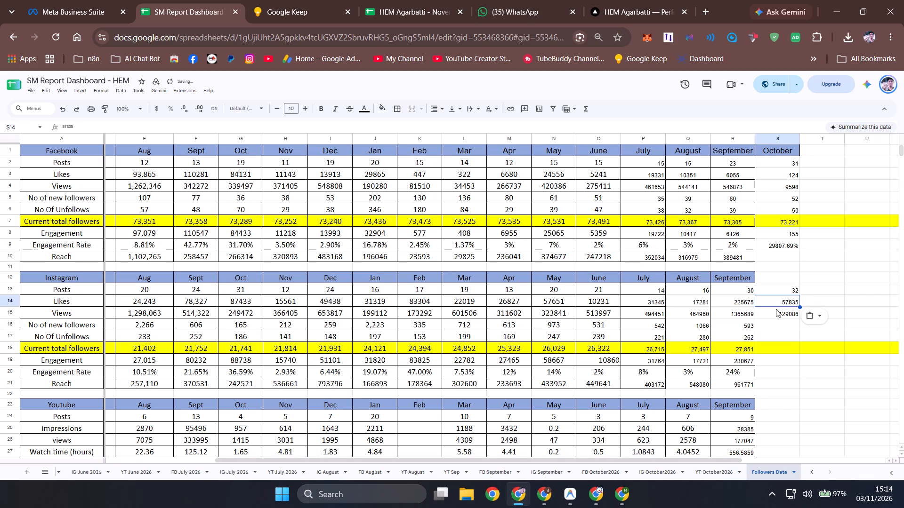
Look up Instagram's follows in the Meta Business Suite Insights overview and enter 1405 as Instagram's October new followers.
click(775, 325)
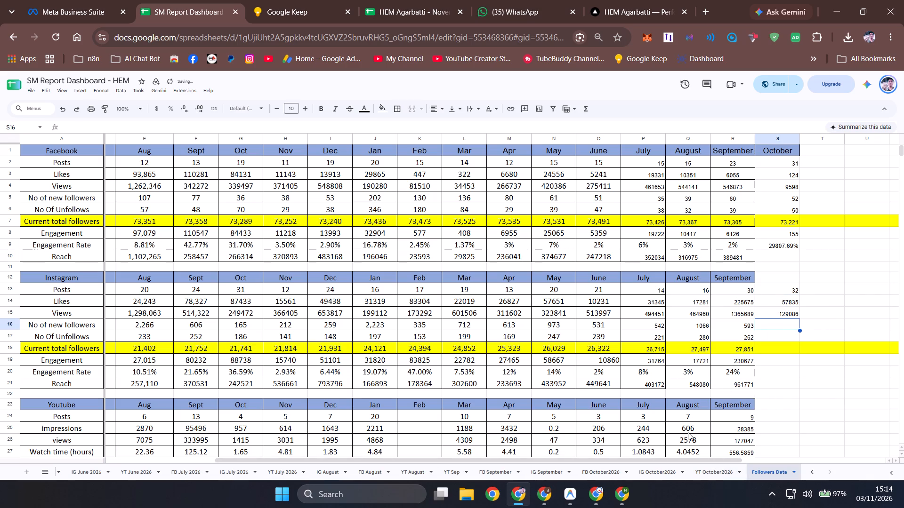
click(85, 0)
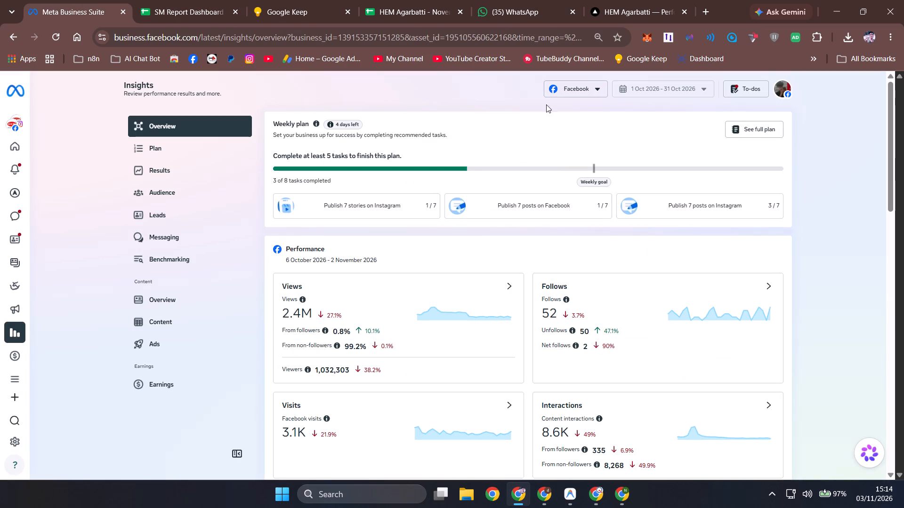
click(574, 83)
click(570, 133)
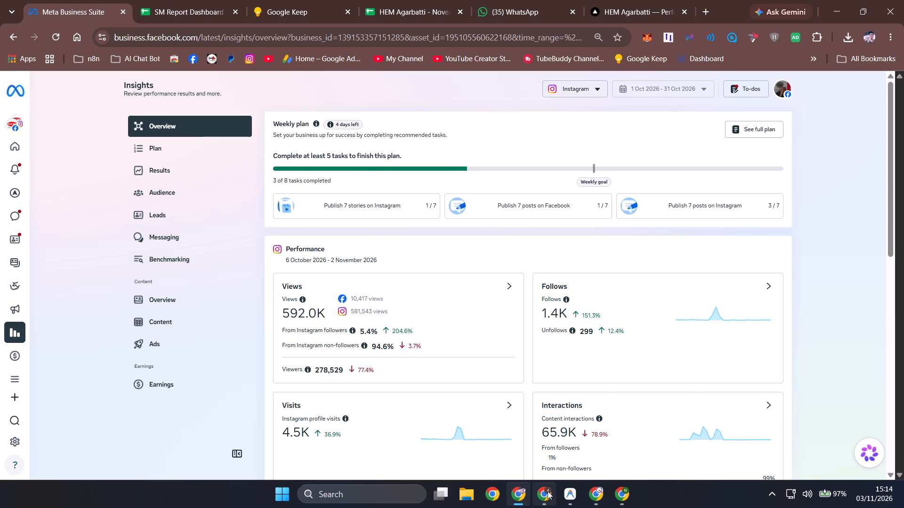
click(219, 0)
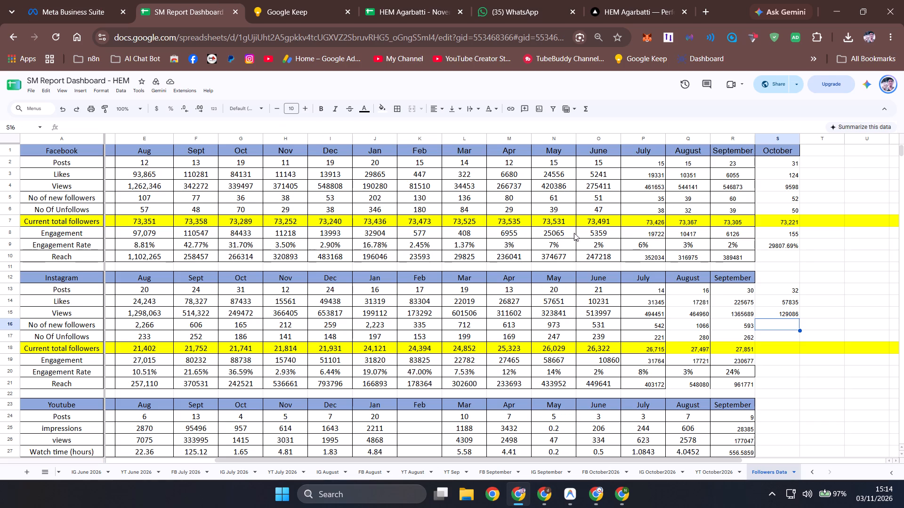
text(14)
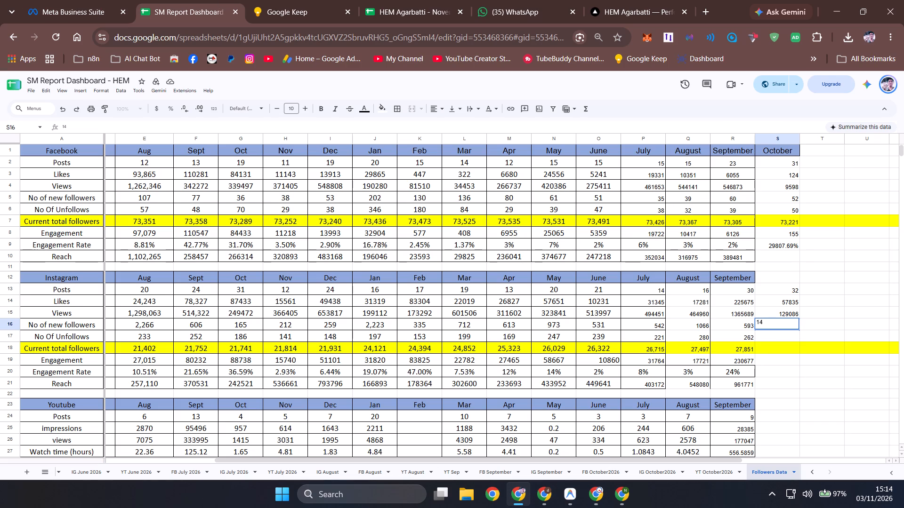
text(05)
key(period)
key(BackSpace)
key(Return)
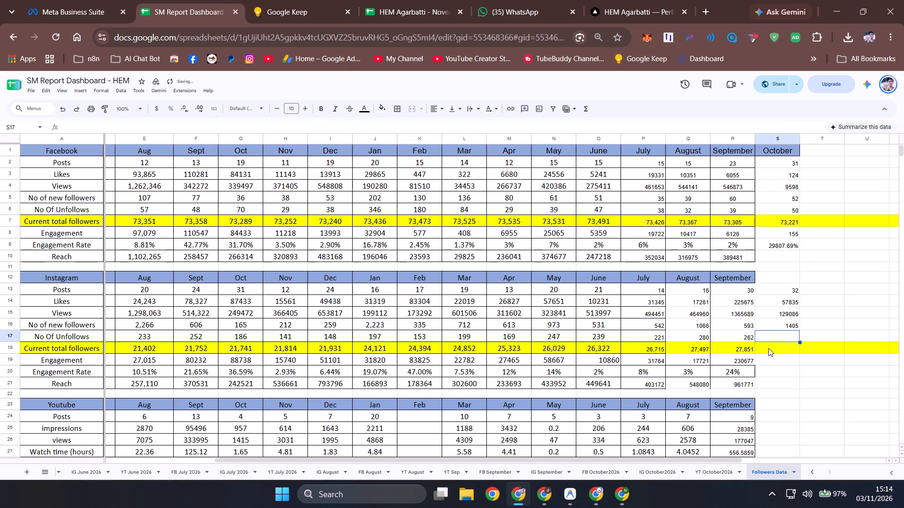
Check Instagram's unfollows in the Meta Business Suite Insights overview and enter 299 as Instagram's October No Of Unfollows.
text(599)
click(83, 0)
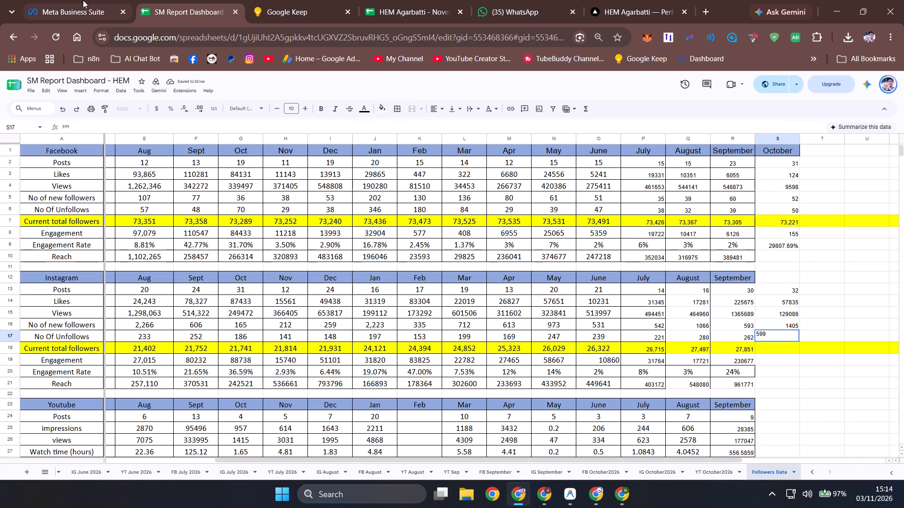
click(154, 0)
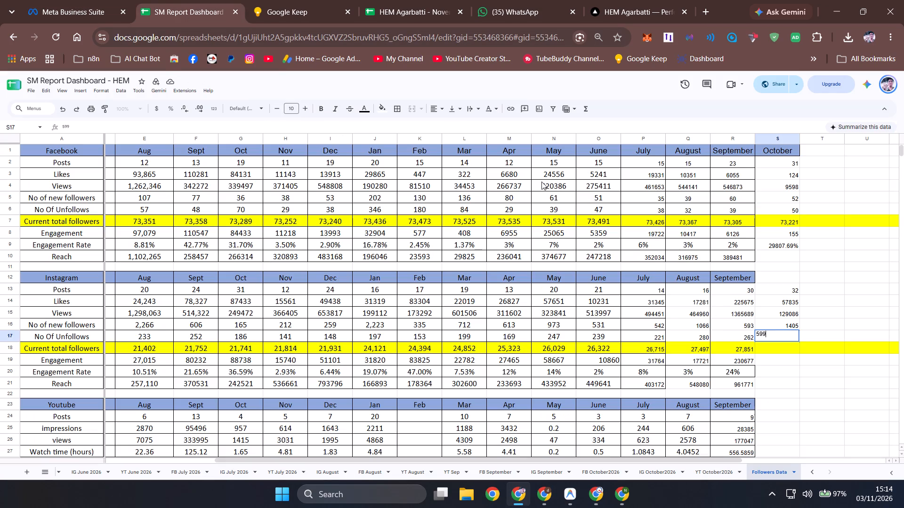
key(BackSpace)
key(BackSpace)
key(BackSpace)
key(BackSpace)
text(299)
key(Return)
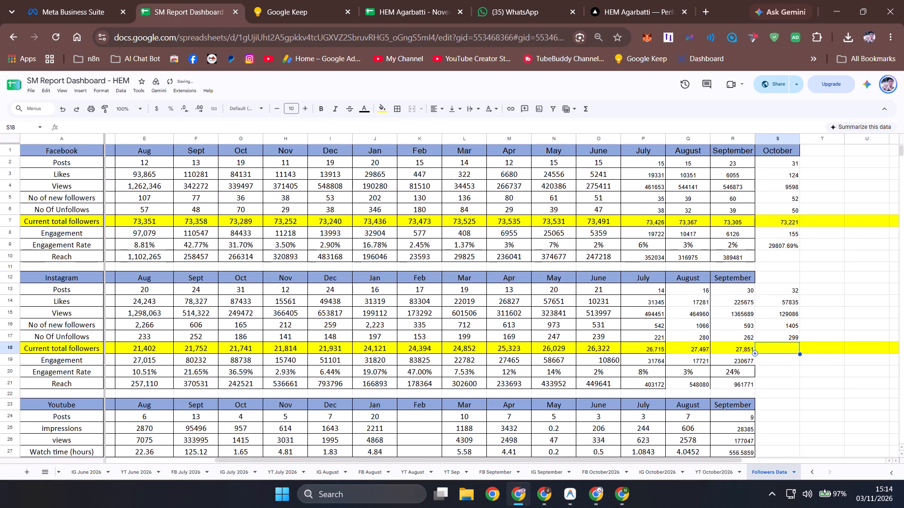
Copy Instagram's lifetime follower figure from the Insights Audience page and paste 28,930 as Instagram's October Current total followers.
click(65, 0)
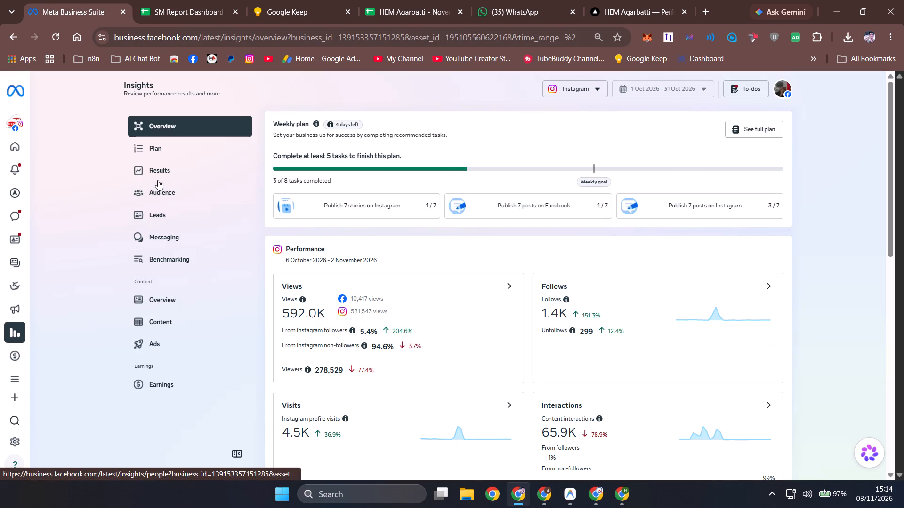
click(161, 188)
click(535, 90)
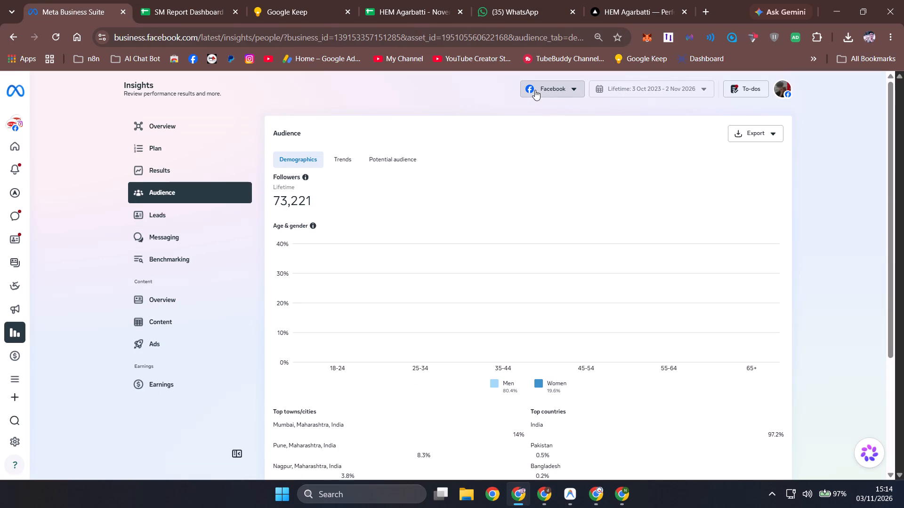
click(534, 132)
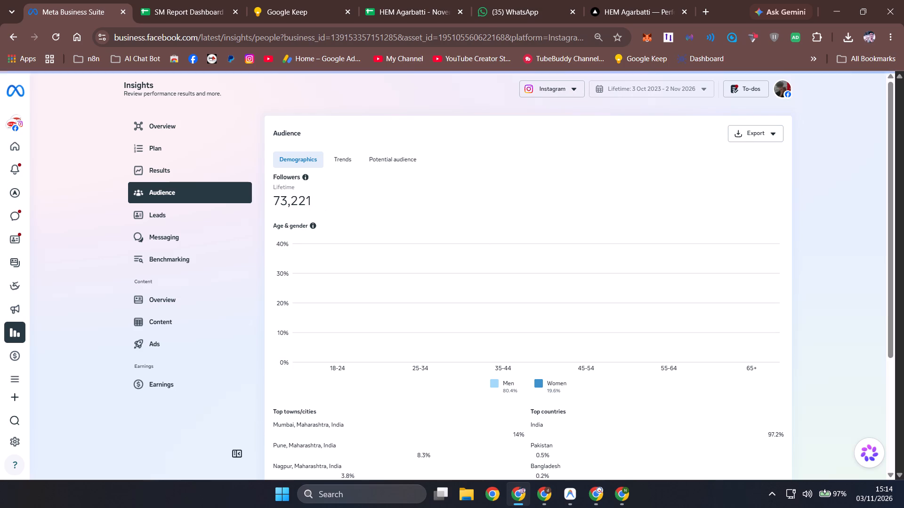
double_click(302, 205)
key(ctrl+c)
click(207, 0)
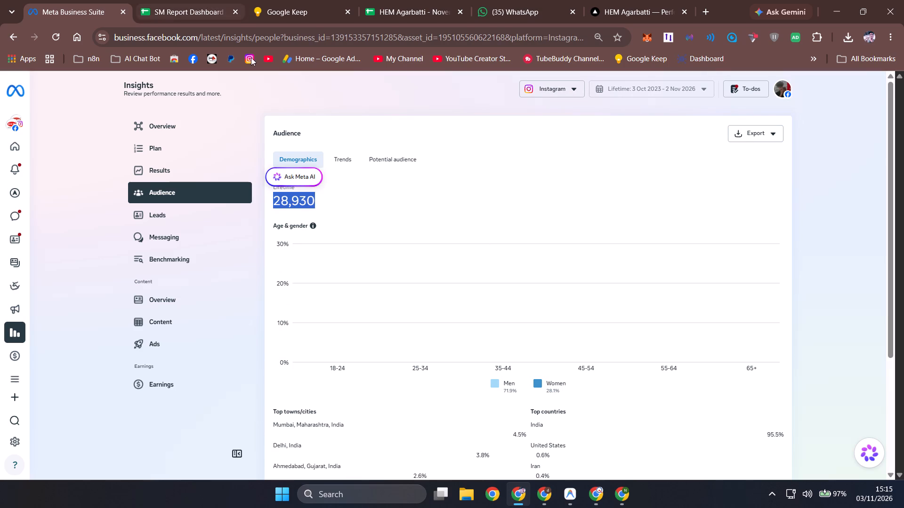
key(ctrl+shift+v)
Total the Engagement column on the IG October2026 sheet and enter 28,930 as Instagram's October Engagement on the Followers Data sheet.
click(766, 358)
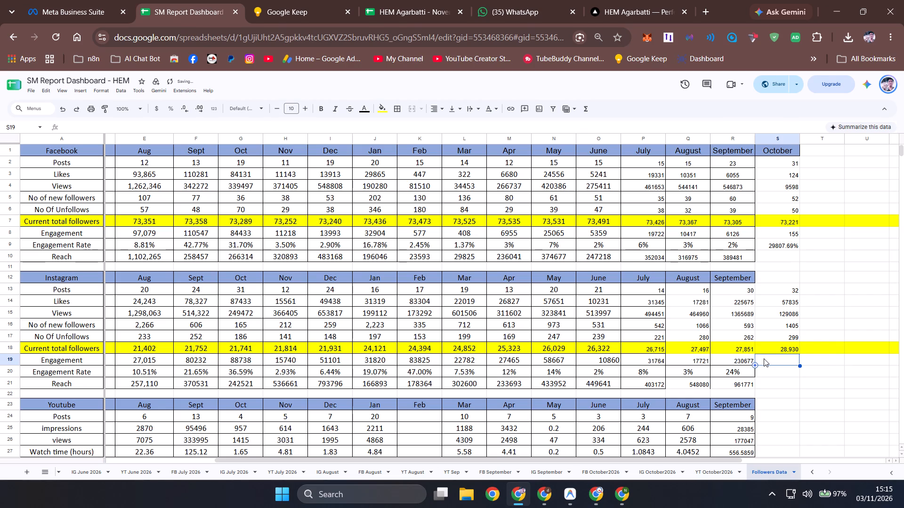
click(79, 0)
click(218, 2)
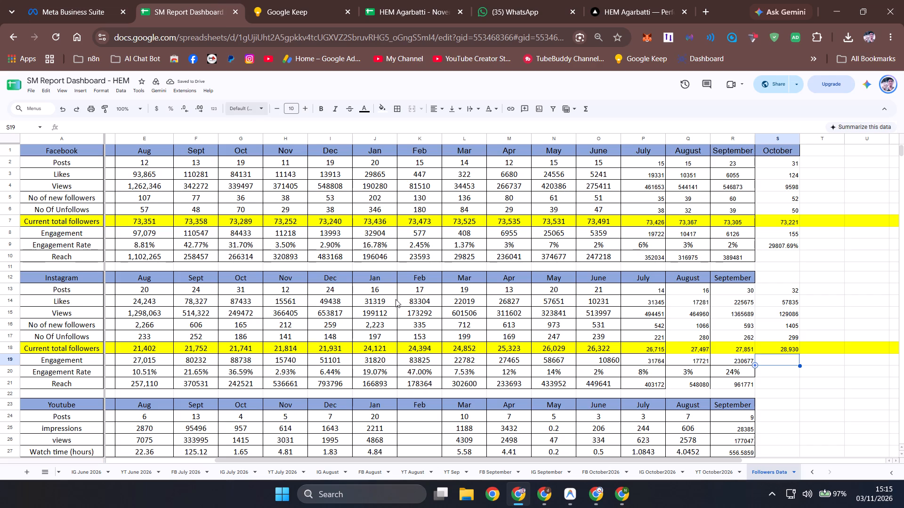
scroll(720, 477, down, 5)
click(662, 469)
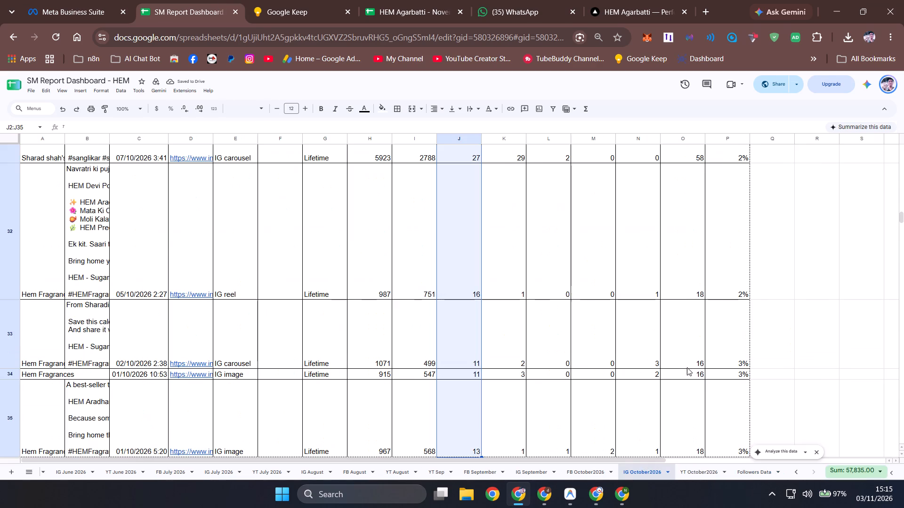
click(686, 363)
key(ctrl+Up)
key(Down)
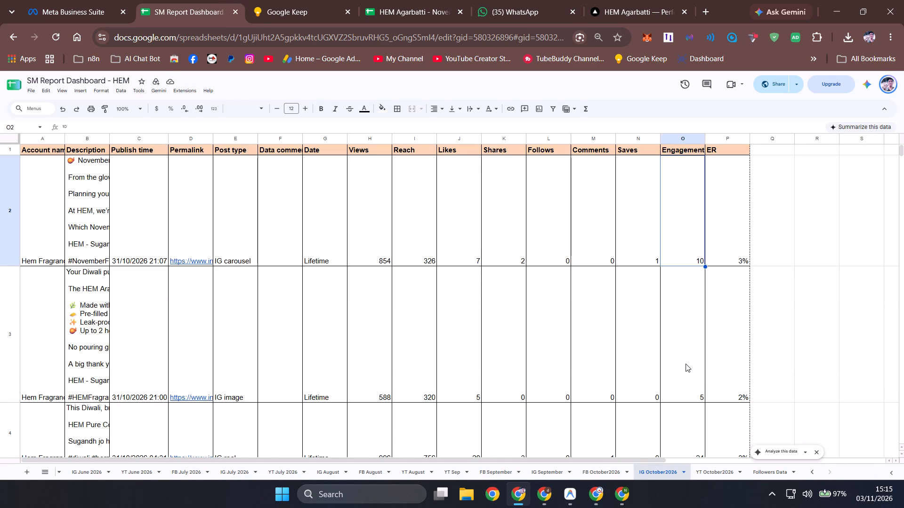
key(ctrl+shift+Down)
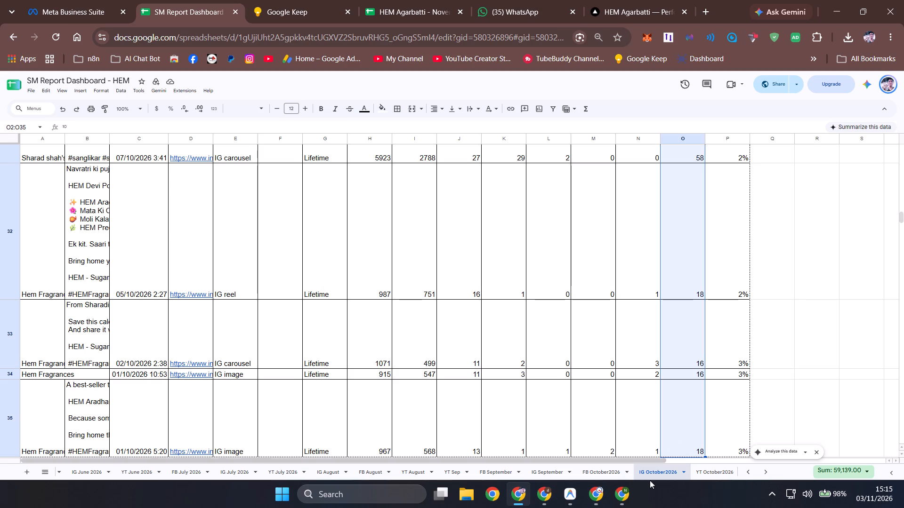
scroll(692, 470, down, 3)
click(693, 470)
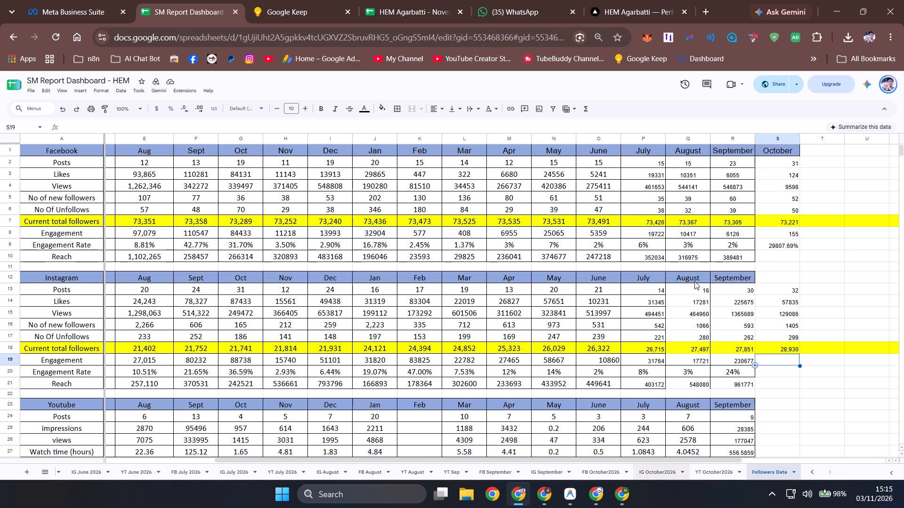
click(775, 371)
click(774, 361)
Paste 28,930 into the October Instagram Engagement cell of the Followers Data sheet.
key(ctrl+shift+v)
Total the Reach column in the IG October2026 sheet and enter 180496 as October Instagram Reach in Followers Data.
click(772, 379)
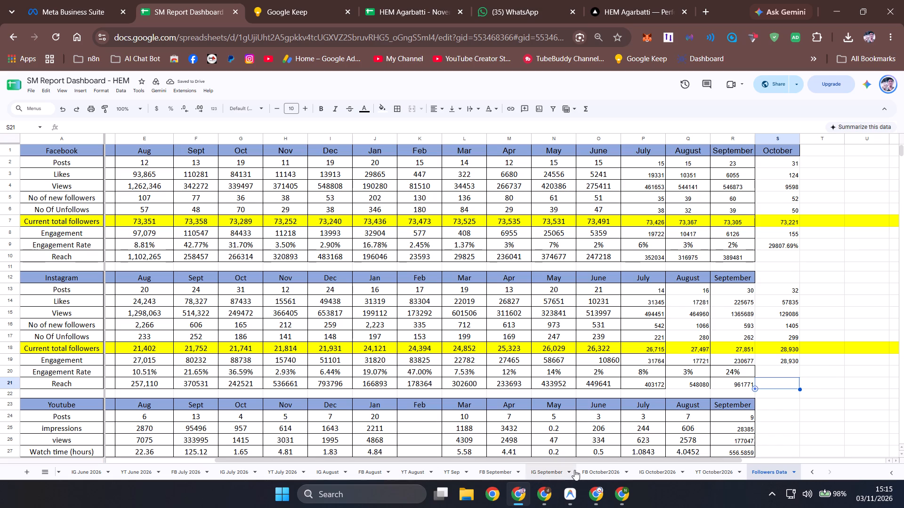
click(636, 472)
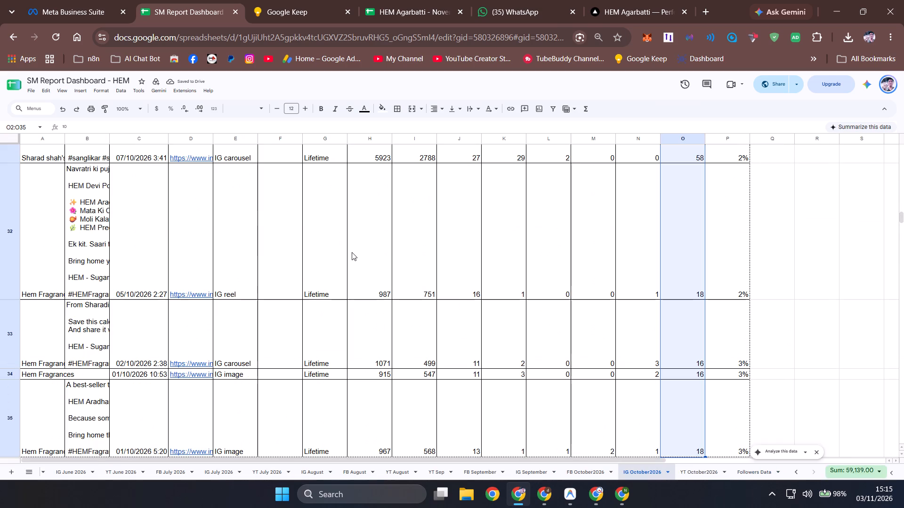
click(352, 252)
key(ctrl+Up)
key(Right)
key(Down)
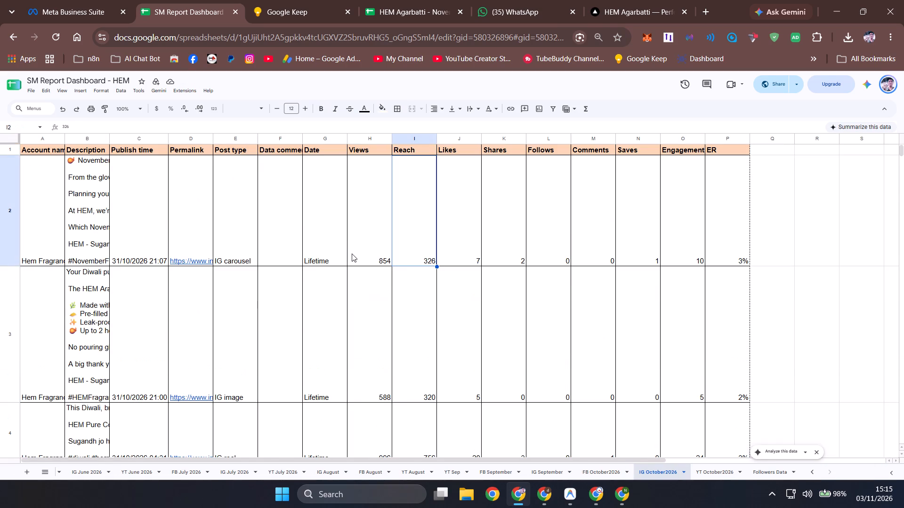
key(ctrl+shift+Down)
scroll(686, 475, down, 6)
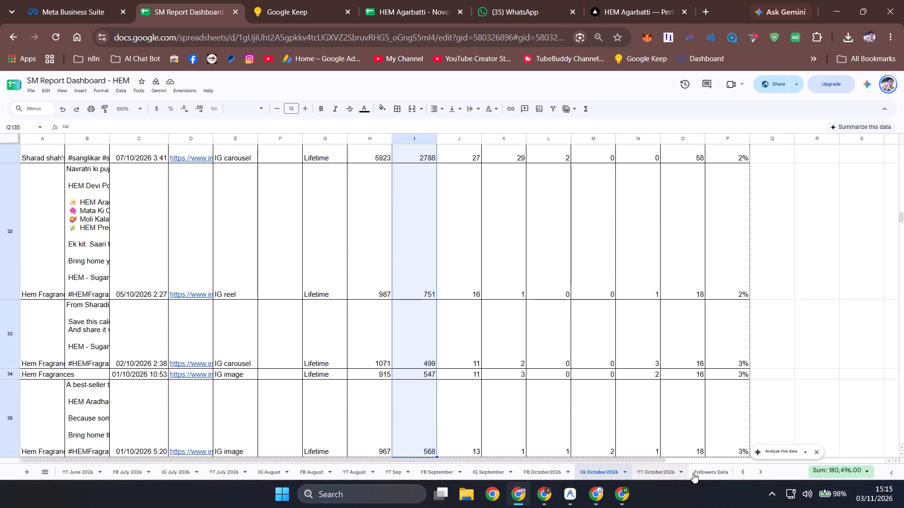
click(694, 471)
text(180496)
click(791, 407)
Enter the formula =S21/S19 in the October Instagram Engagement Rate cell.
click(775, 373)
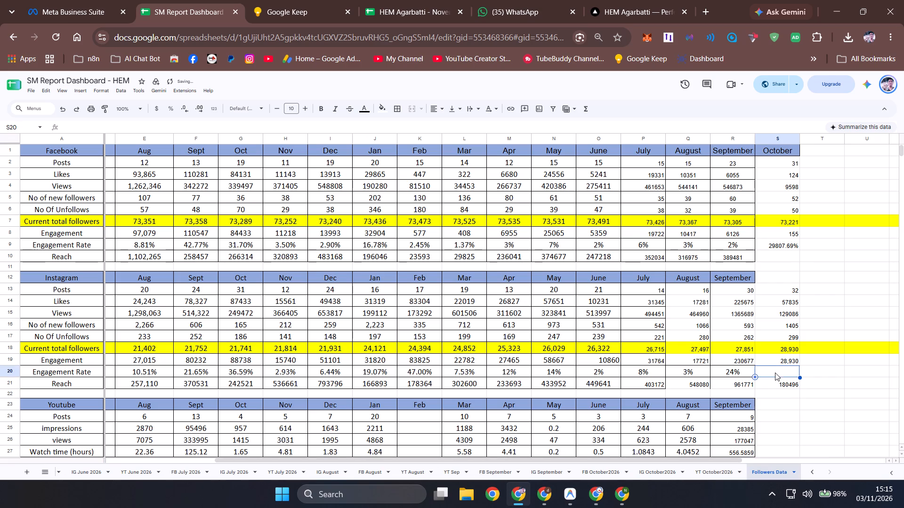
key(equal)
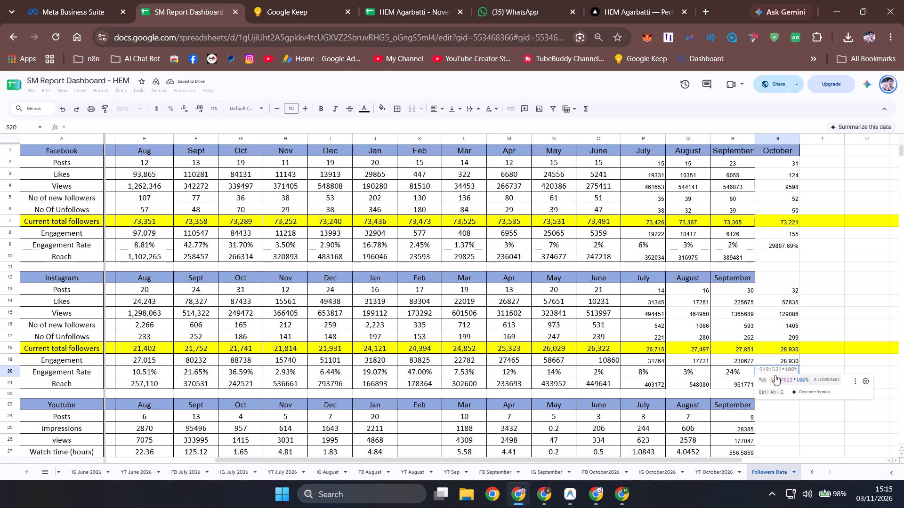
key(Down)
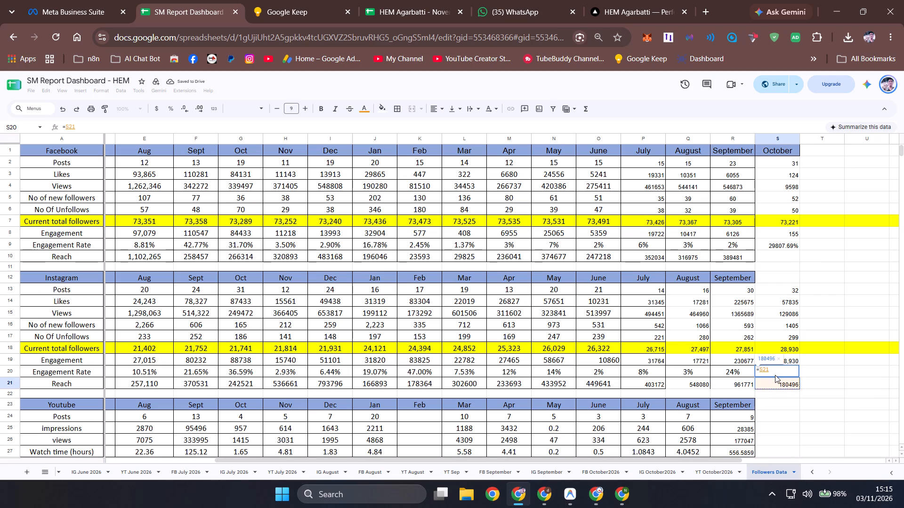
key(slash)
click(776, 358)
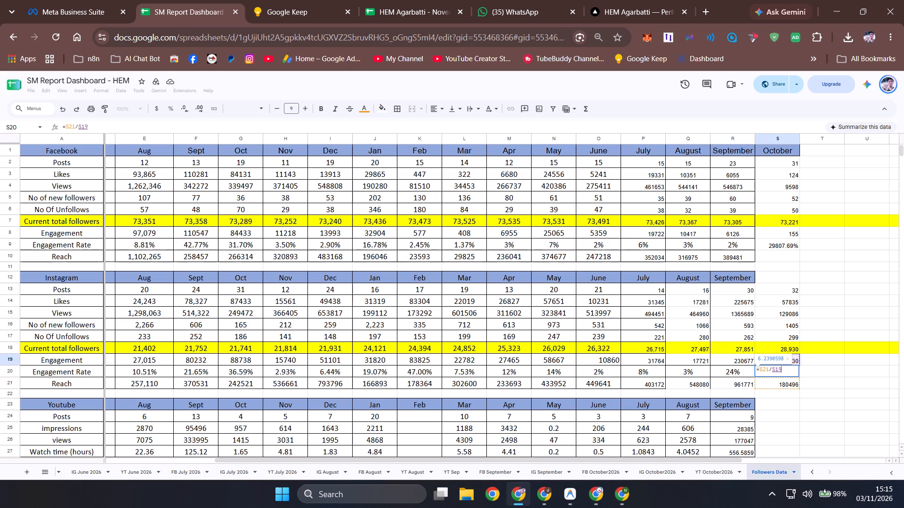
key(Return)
Format the October Instagram Engagement Rate cell as a percent.
click(791, 374)
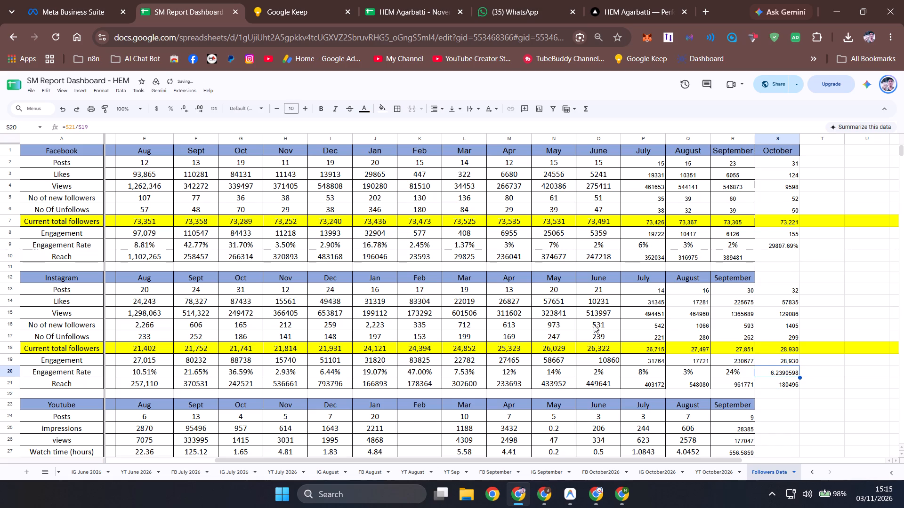
click(109, 87)
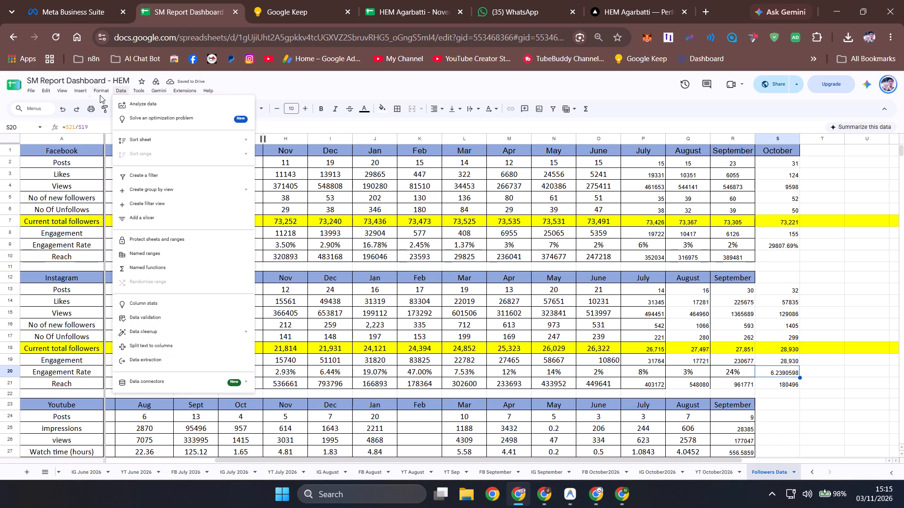
click(115, 124)
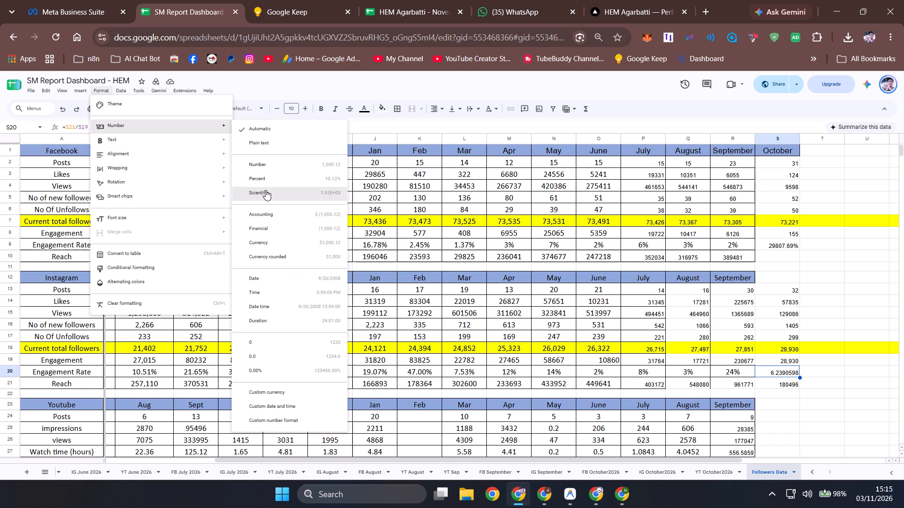
click(266, 182)
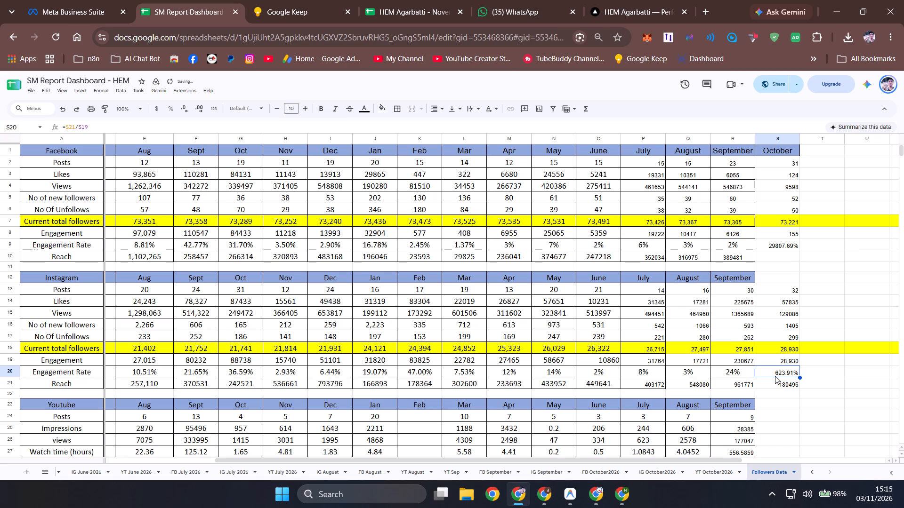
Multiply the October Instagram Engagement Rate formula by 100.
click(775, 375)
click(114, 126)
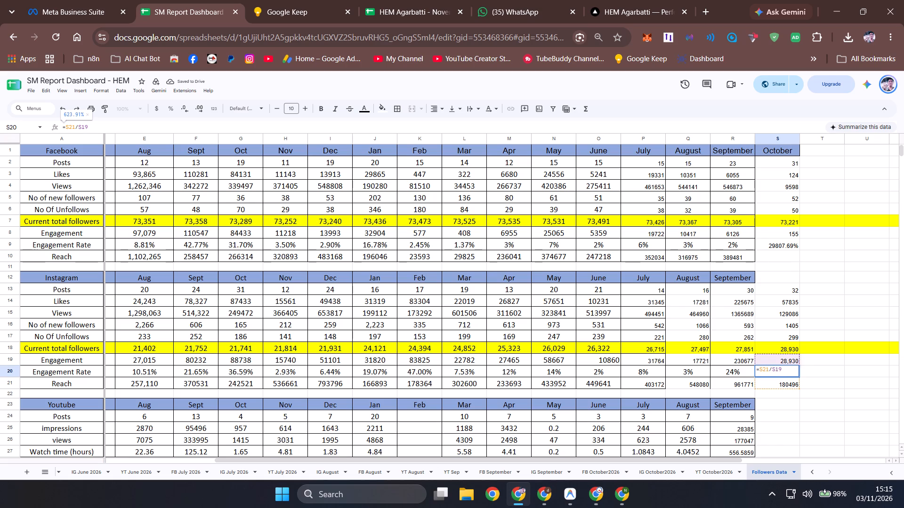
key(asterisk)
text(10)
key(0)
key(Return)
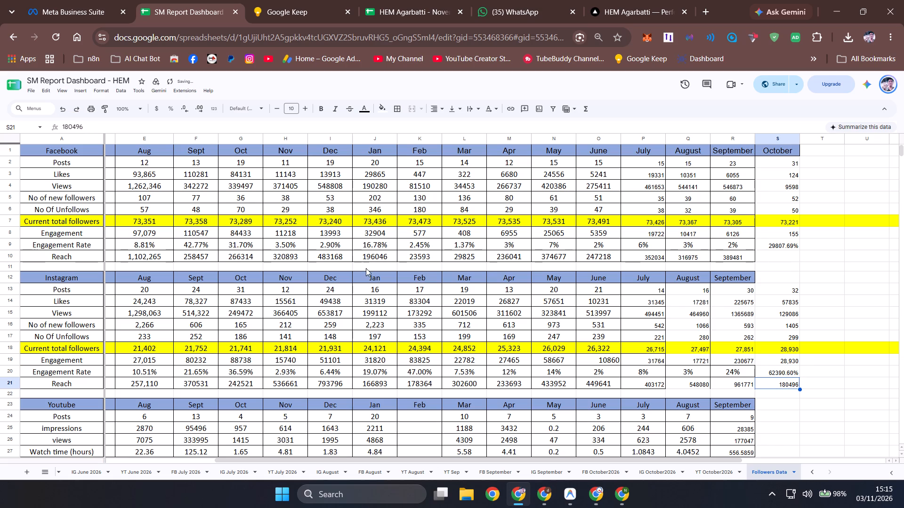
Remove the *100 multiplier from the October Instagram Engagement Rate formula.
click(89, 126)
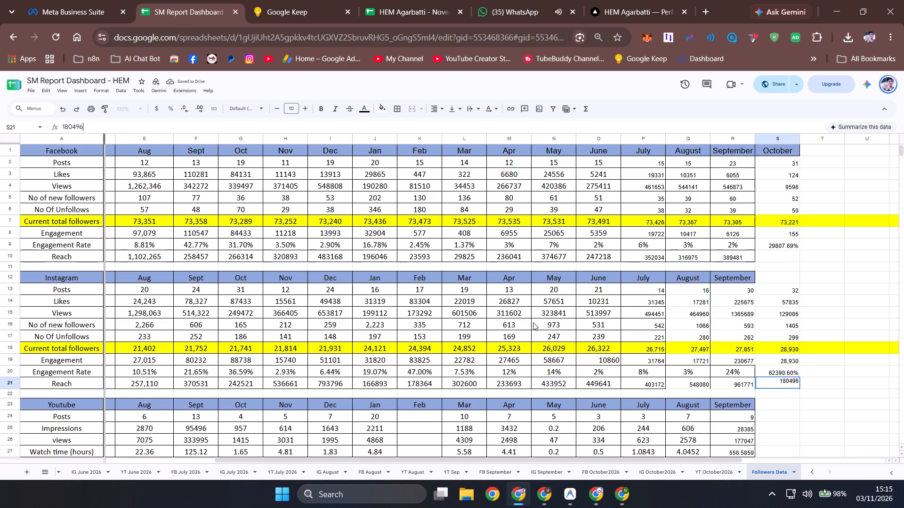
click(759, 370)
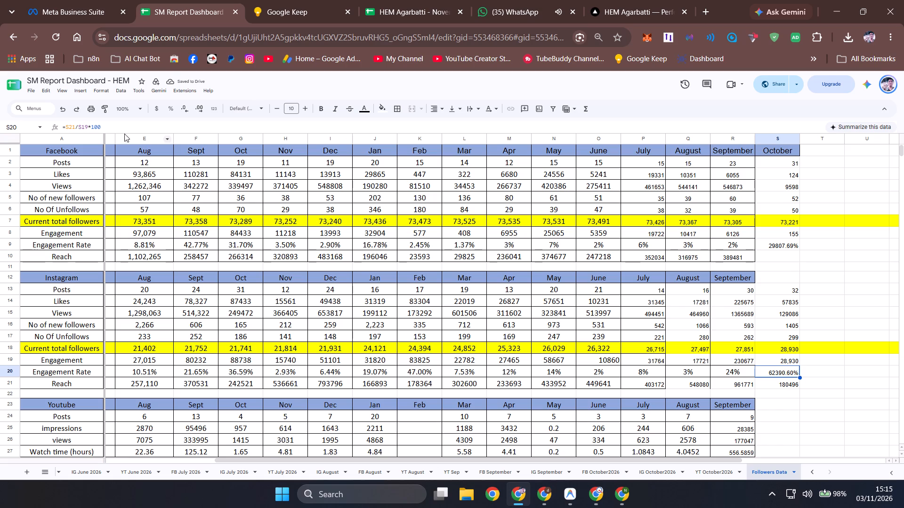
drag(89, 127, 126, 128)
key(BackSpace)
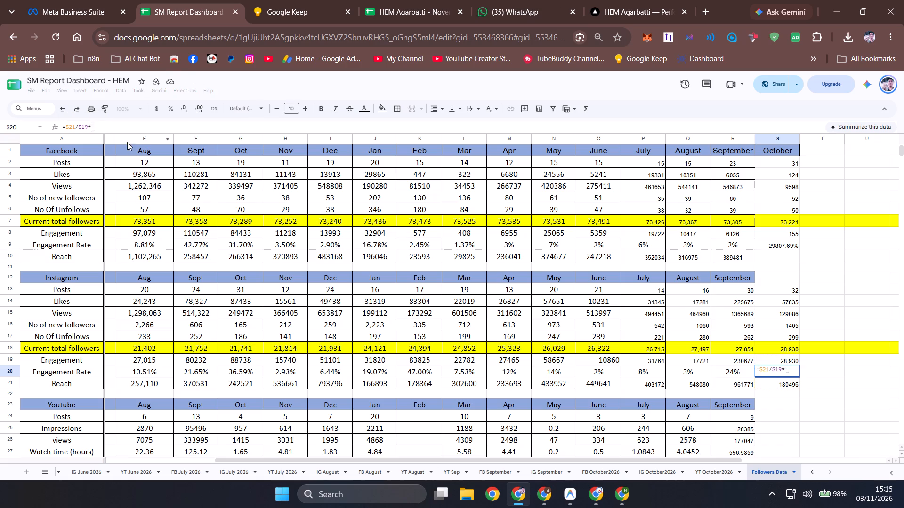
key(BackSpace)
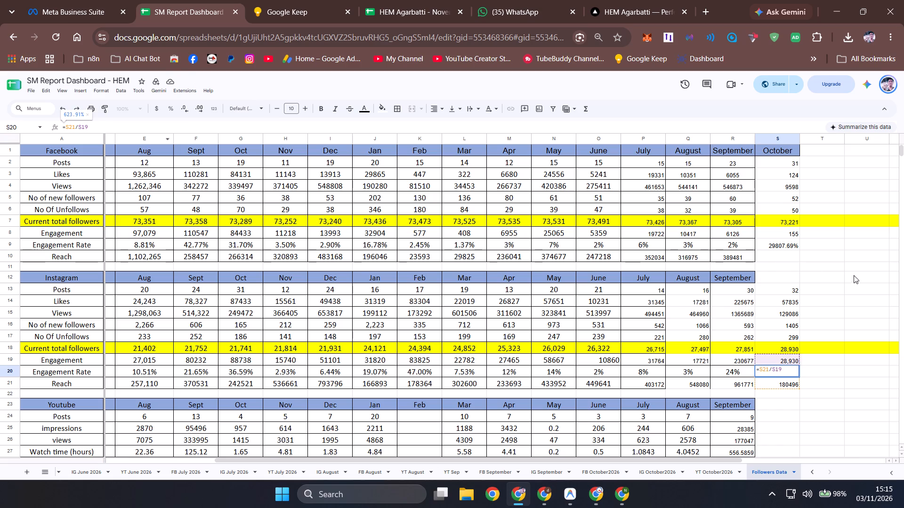
Correct the October Instagram Engagement cell to 59139, using the total engagement of all posts on the IG October2026 sheet.
click(784, 385)
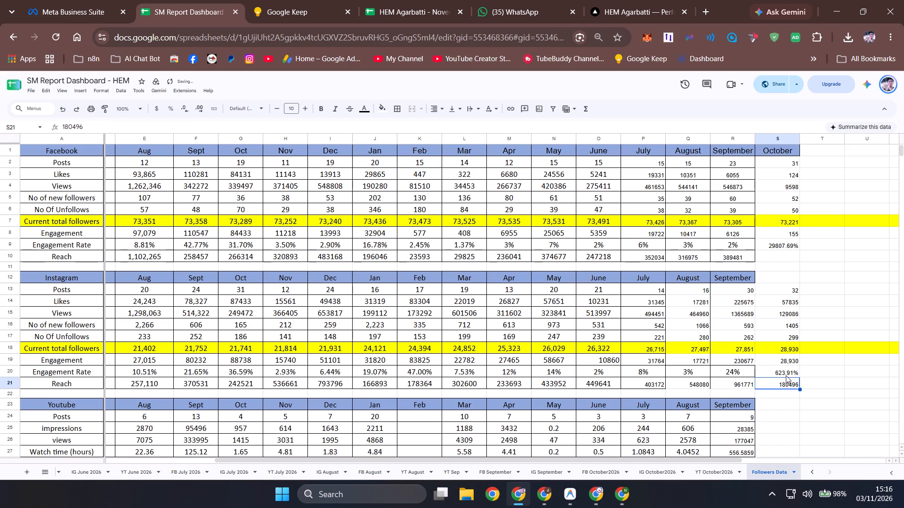
click(786, 372)
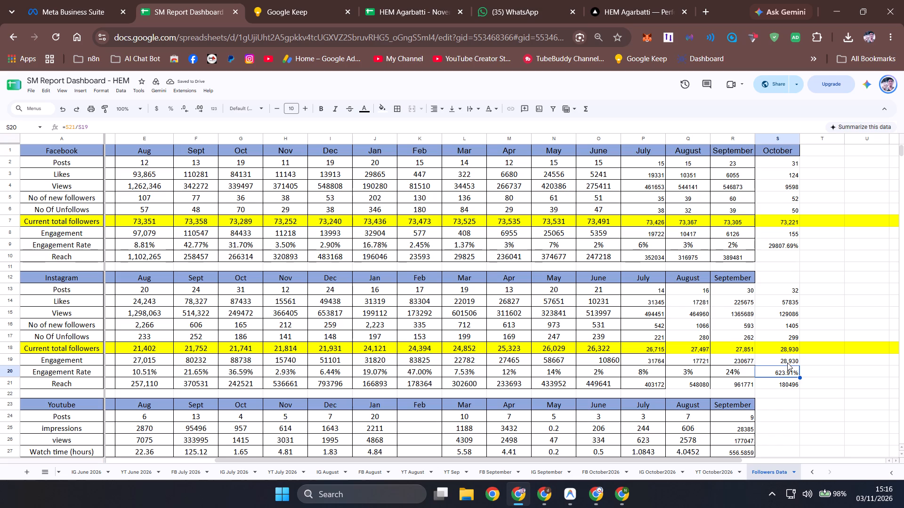
click(788, 359)
click(74, 0)
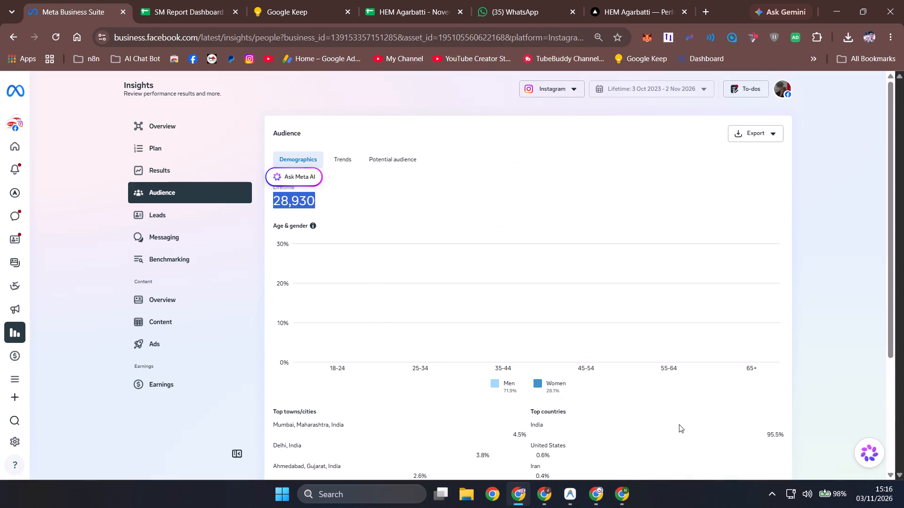
click(148, 0)
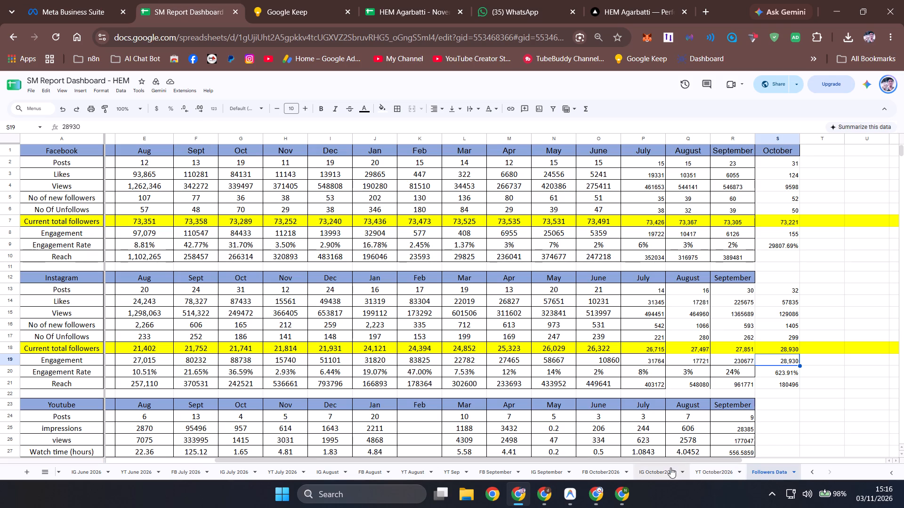
click(669, 468)
click(695, 247)
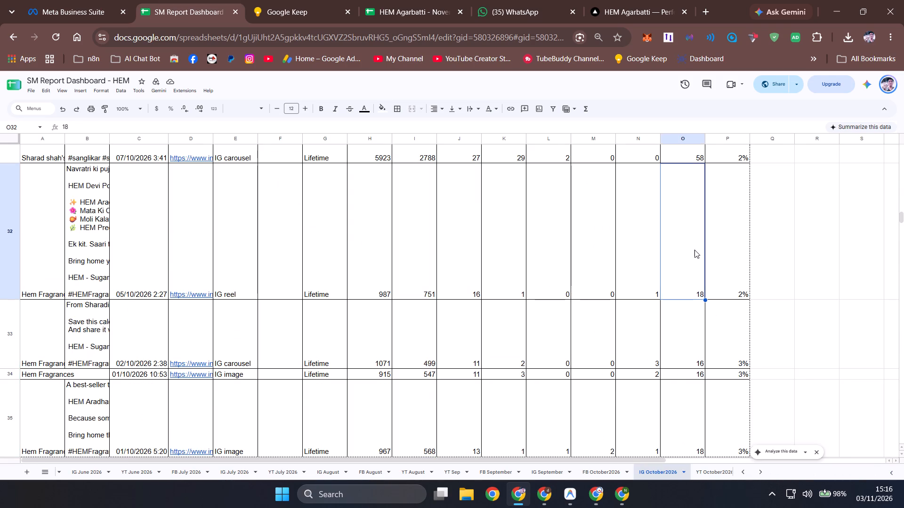
key(ctrl+Up)
key(Down)
key(ctrl+shift+Down)
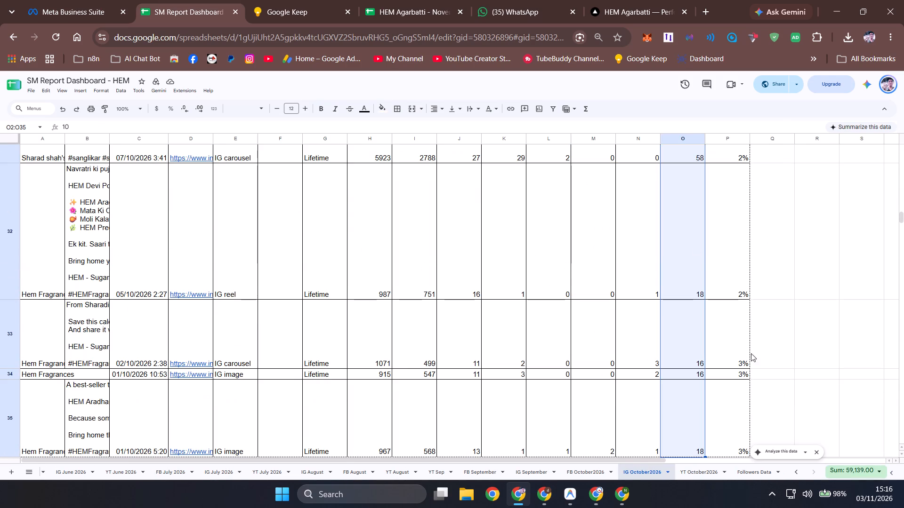
scroll(700, 469, down, 5)
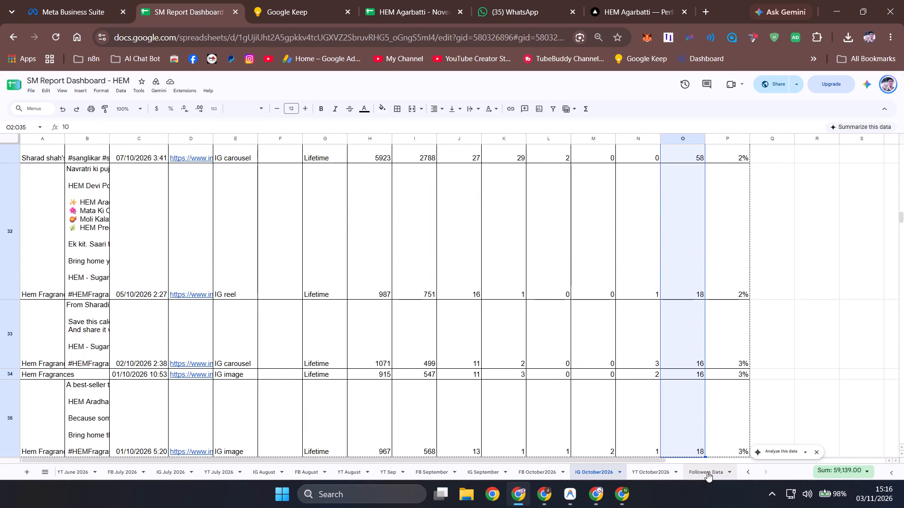
click(707, 472)
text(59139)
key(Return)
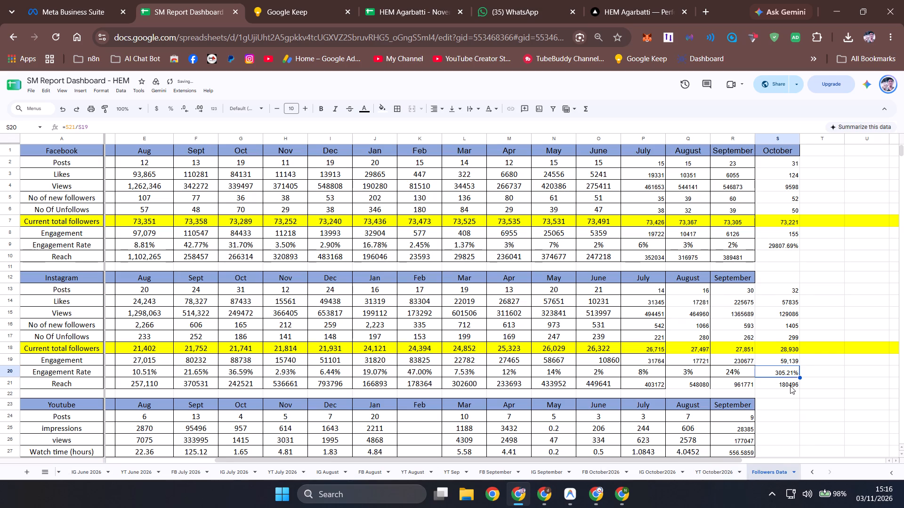
Replace the October Instagram Engagement Rate formula with =S19/S21, dividing Engagement by Reach.
click(92, 125)
key(equal)
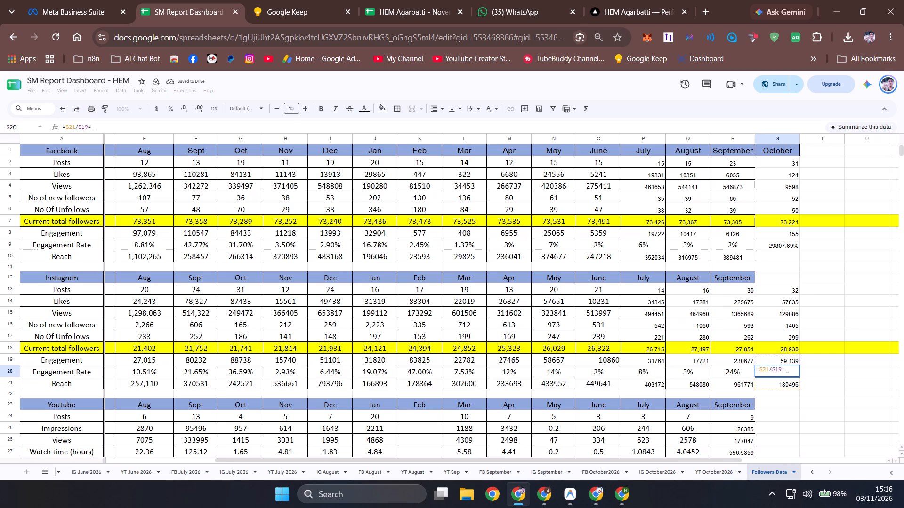
key(ctrl+a)
key(equal)
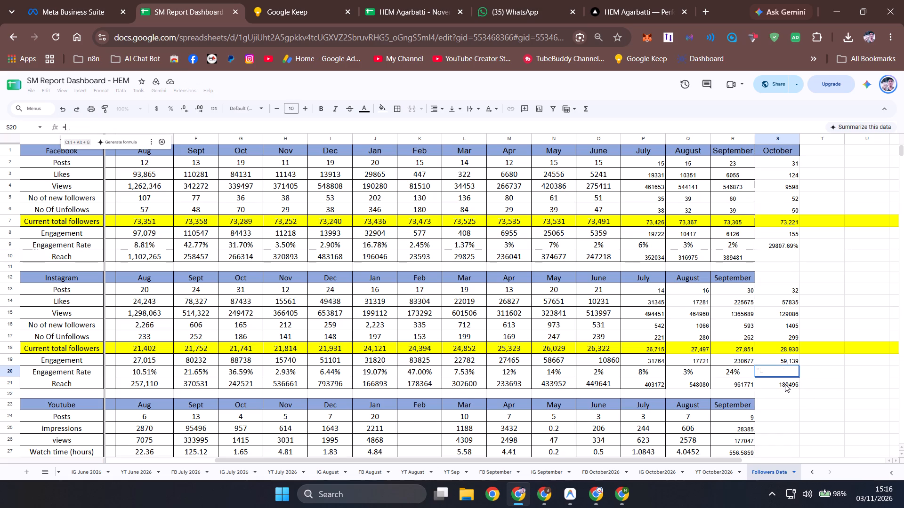
click(789, 361)
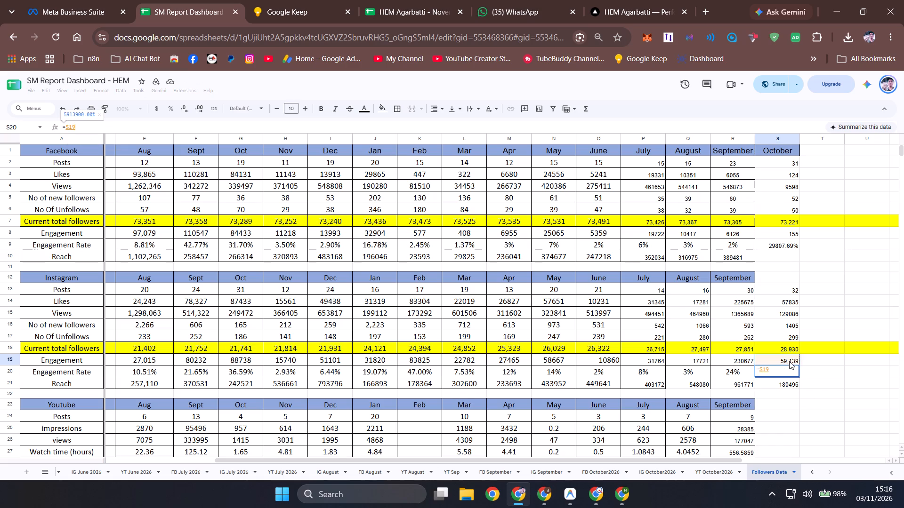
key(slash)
click(775, 378)
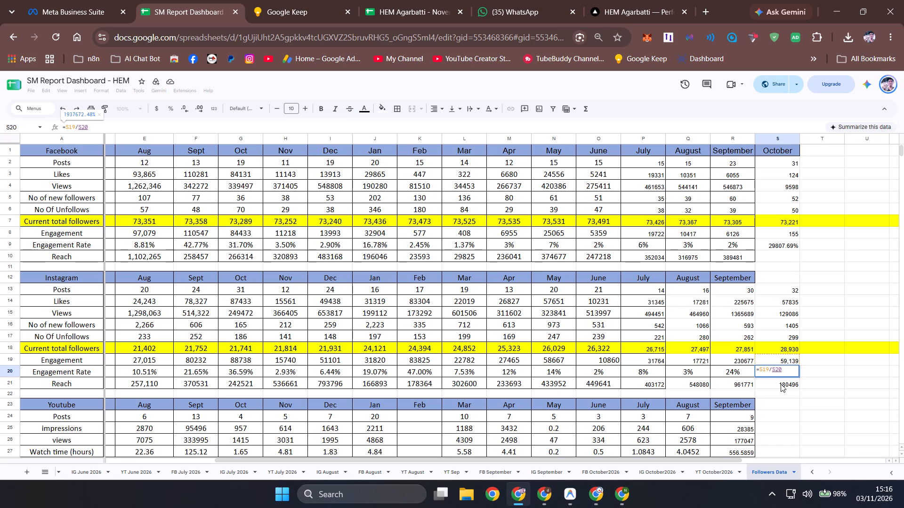
key(Return)
click(786, 372)
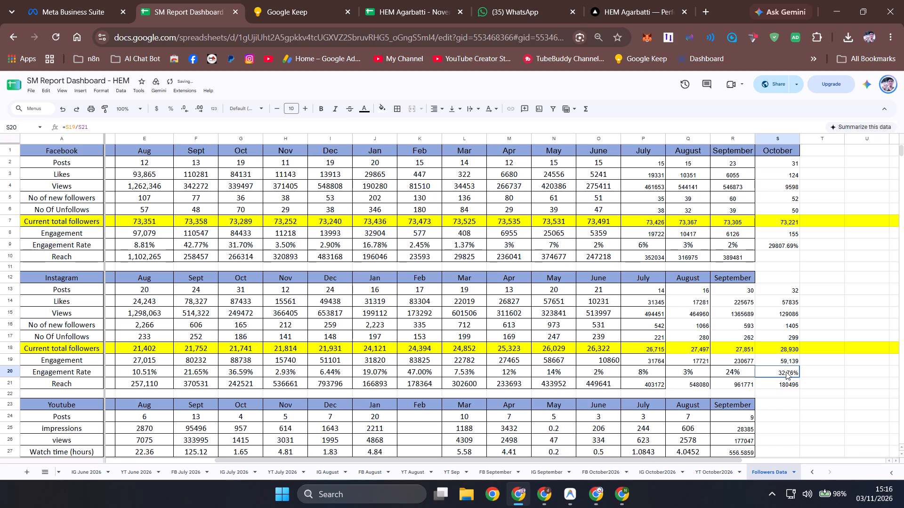
Copy the Facebook table's October header into the October header cells of the Instagram and Youtube tables.
click(770, 280)
click(776, 148)
key(ctrl+c)
click(781, 281)
key(ctrl+v)
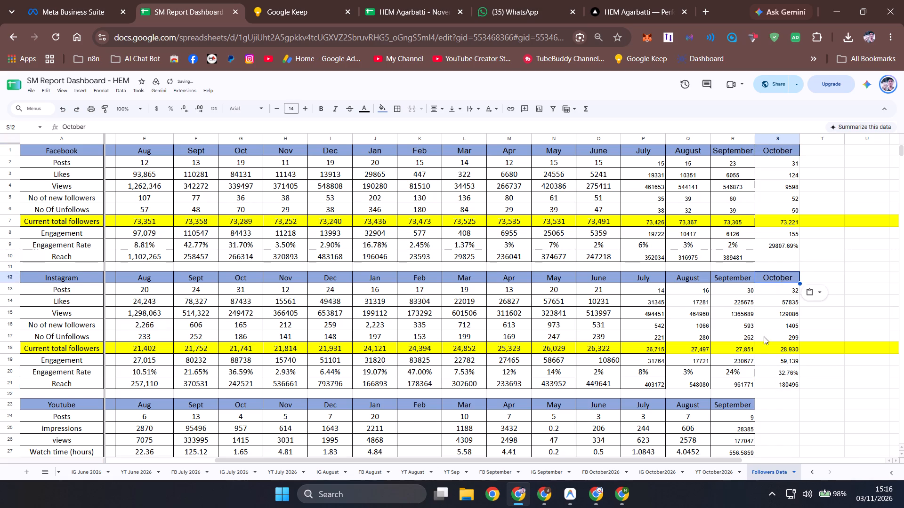
scroll(762, 369, down, 2)
click(765, 289)
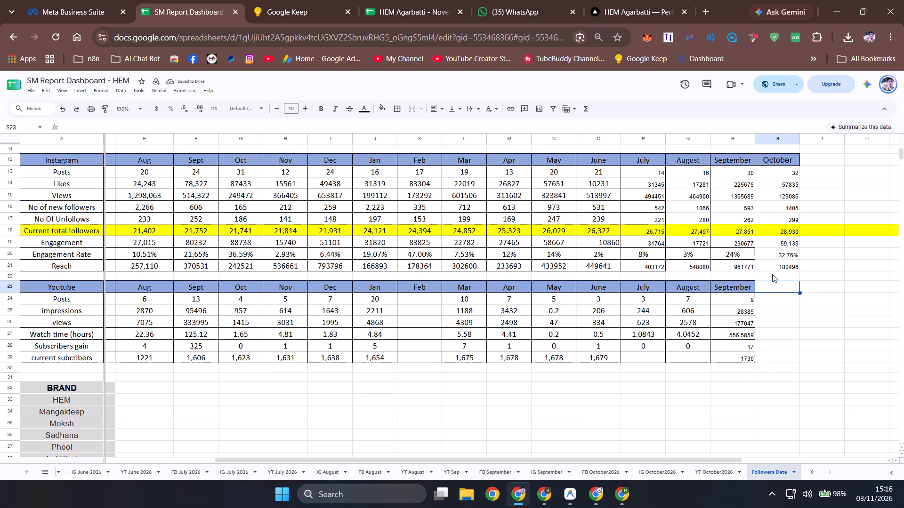
key(ctrl+v)
Tally the posts and total views on the YT October2026 sheet for the October column of the Youtube table.
click(775, 299)
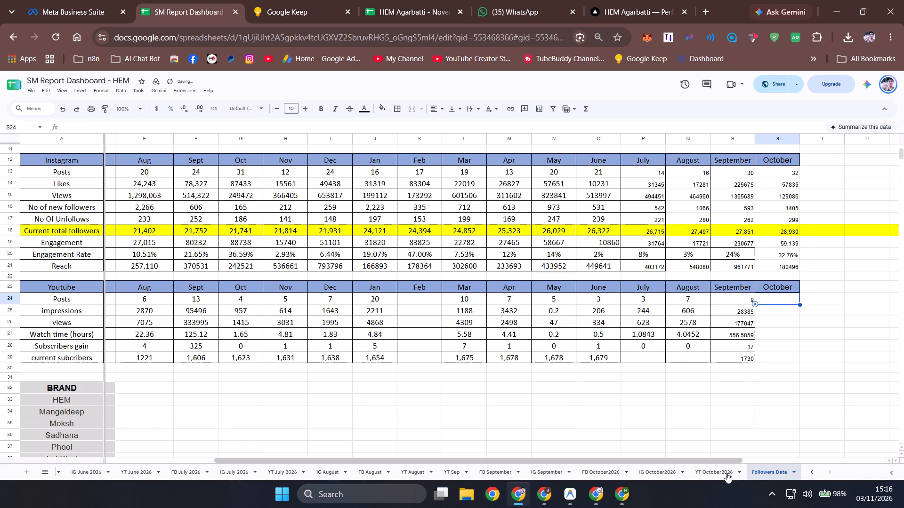
click(712, 468)
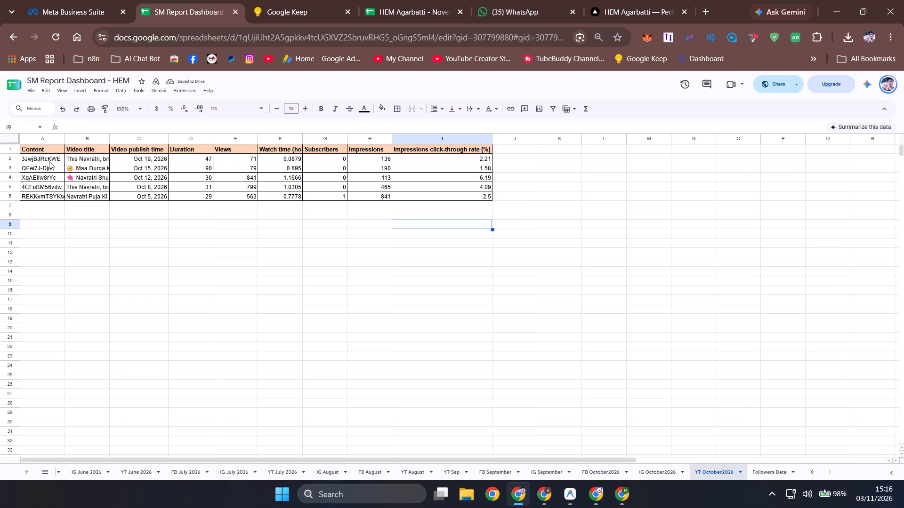
drag(48, 161, 49, 194)
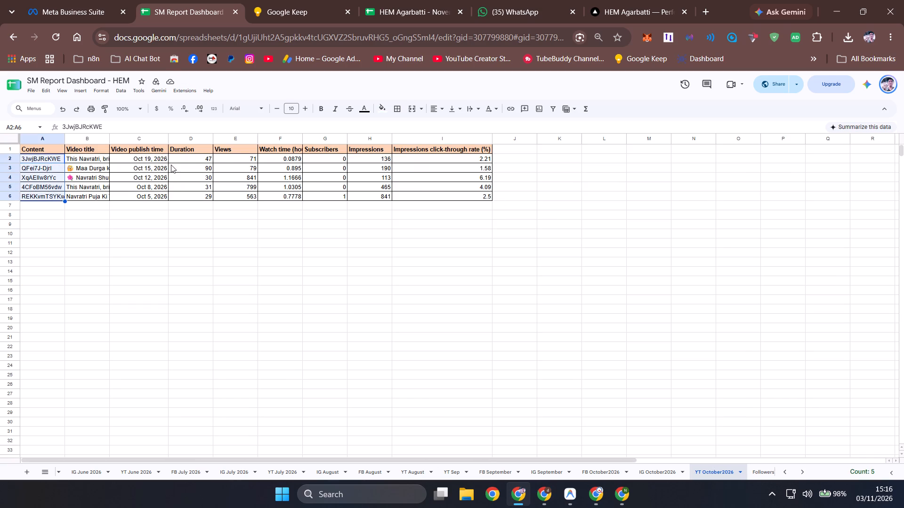
drag(236, 157, 242, 201)
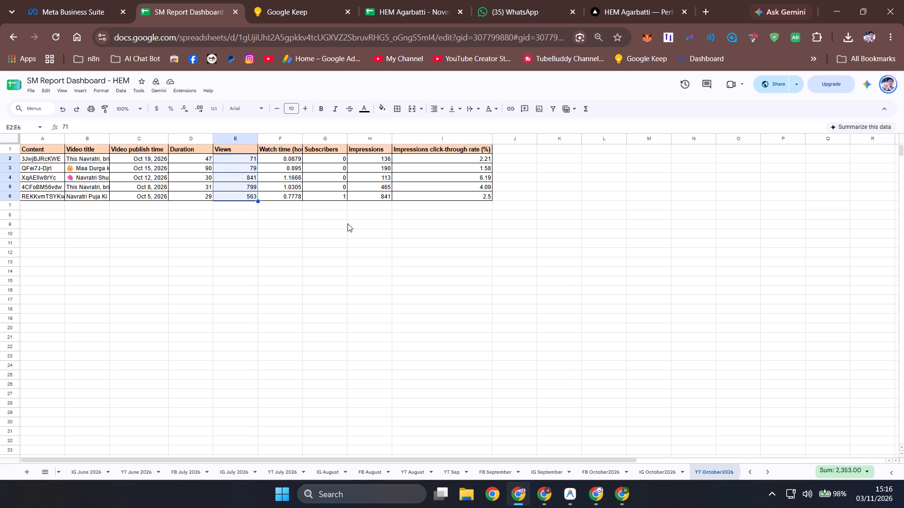
scroll(705, 474, down, 5)
click(705, 474)
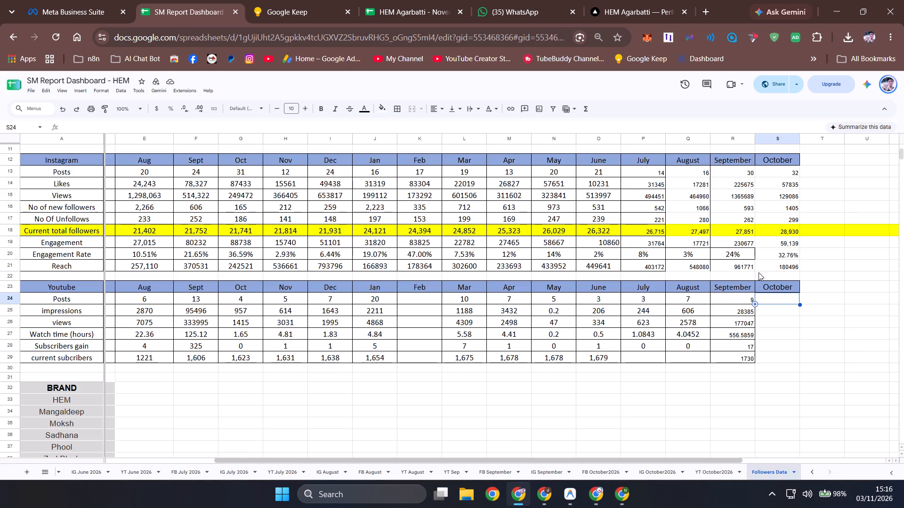
Enter 5 for Posts and 2353 for views in the October column of the Youtube table.
key(5)
key(Return)
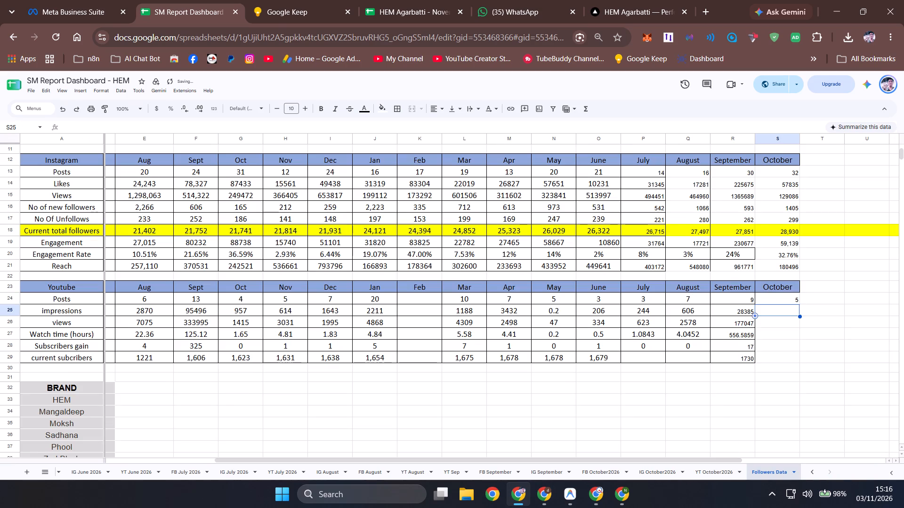
click(782, 320)
text(2353)
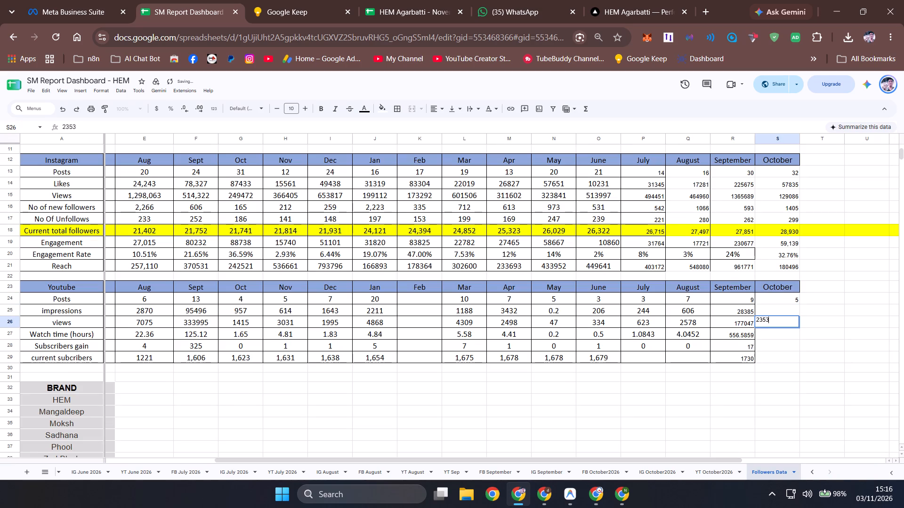
Total the Impressions column in the YT October2026 sheet and enter 1745 as October Youtube impressions in Followers Data.
click(702, 471)
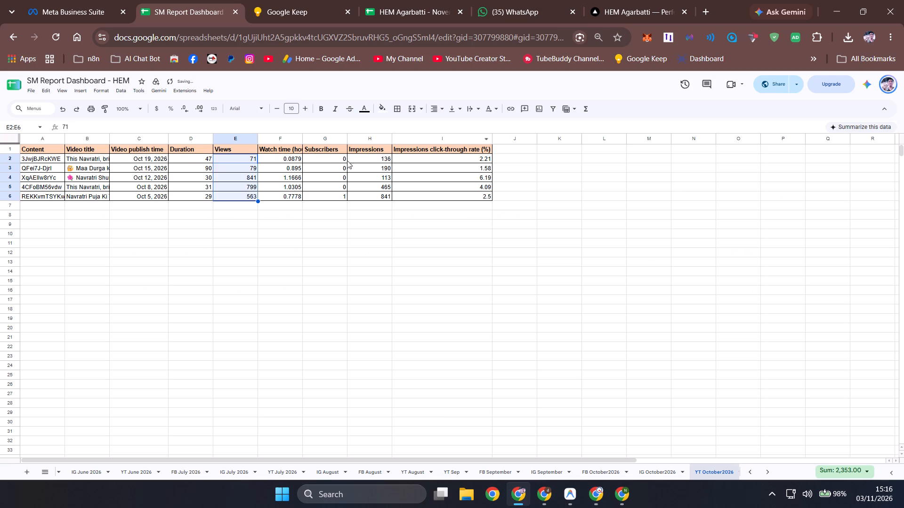
drag(361, 156, 370, 198)
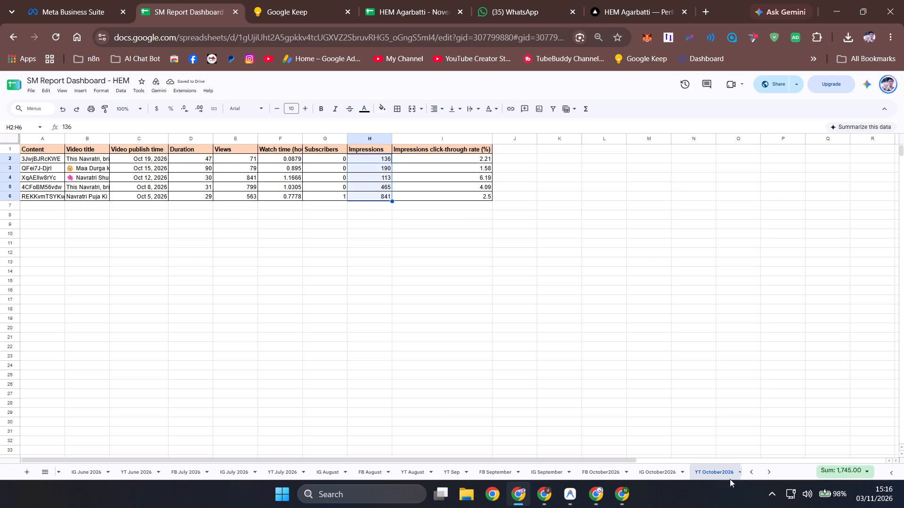
scroll(718, 478, down, 5)
click(723, 476)
click(766, 310)
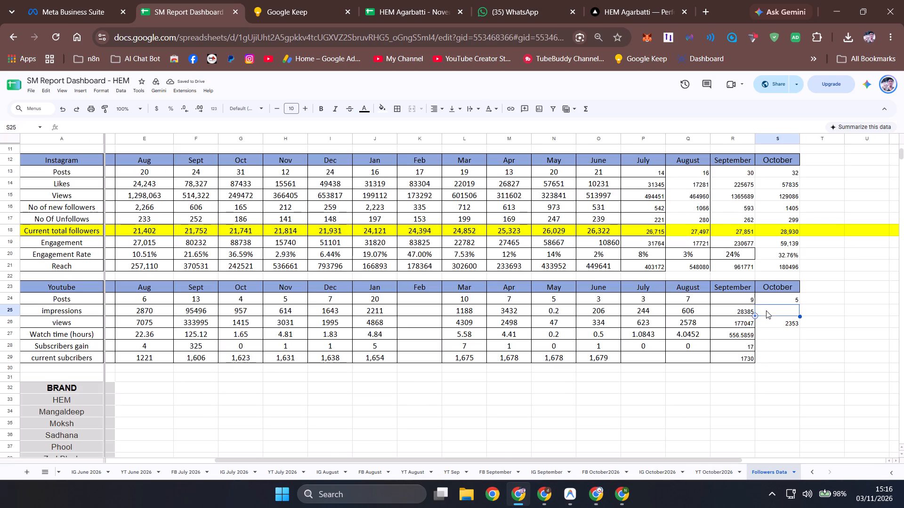
key(1)
key(7)
key(4)
key(5)
key(Return)
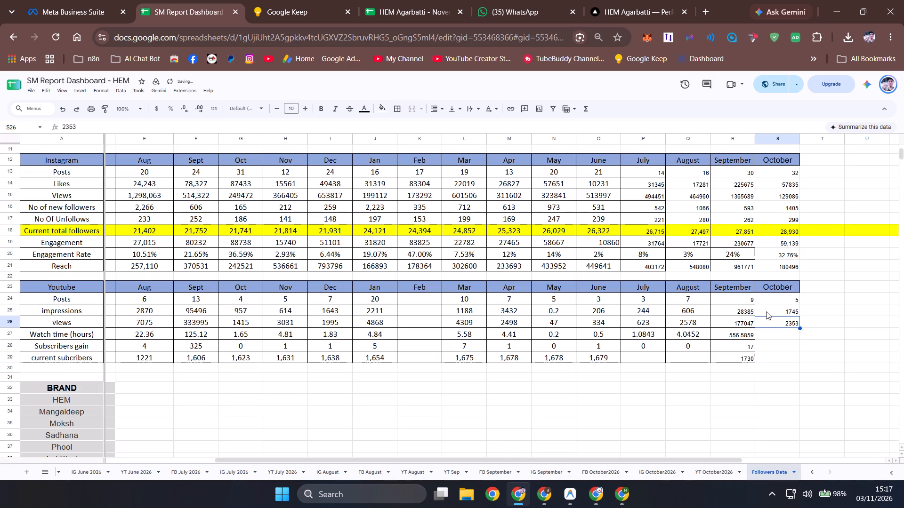
Total the watch time column in the YT October2026 sheet and enter 3.9578 as October Youtube Watch time in Followers Data.
click(772, 333)
click(706, 471)
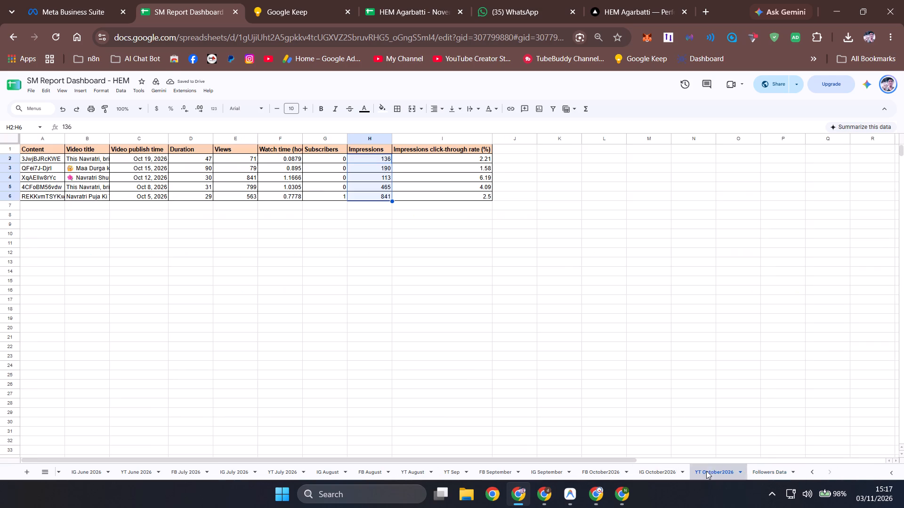
drag(282, 159, 287, 196)
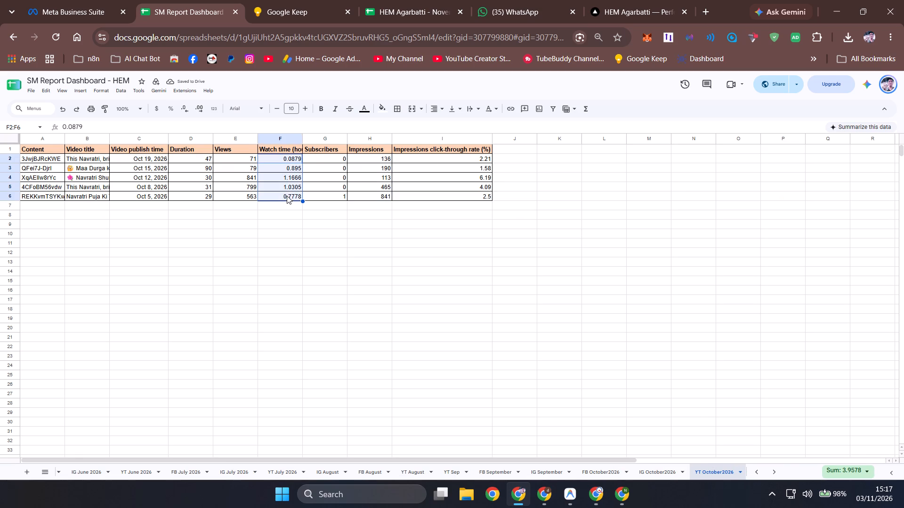
scroll(720, 475, down, 4)
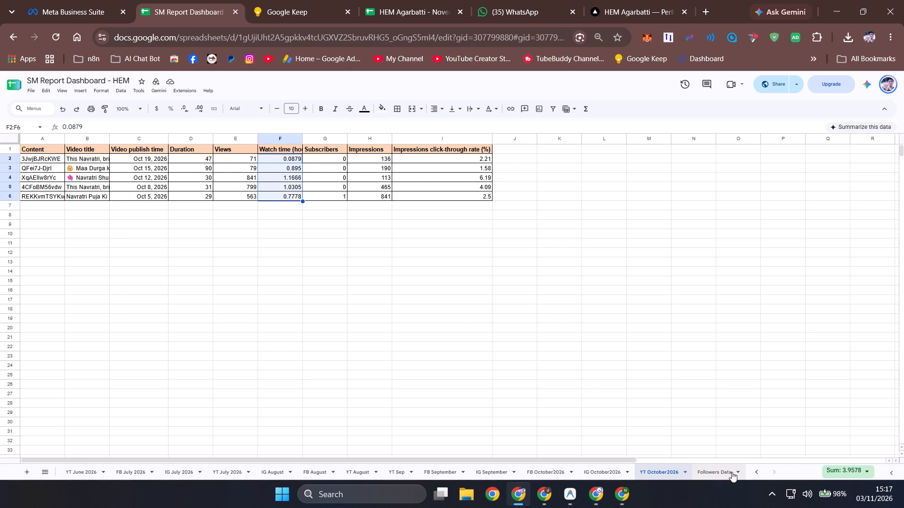
click(730, 471)
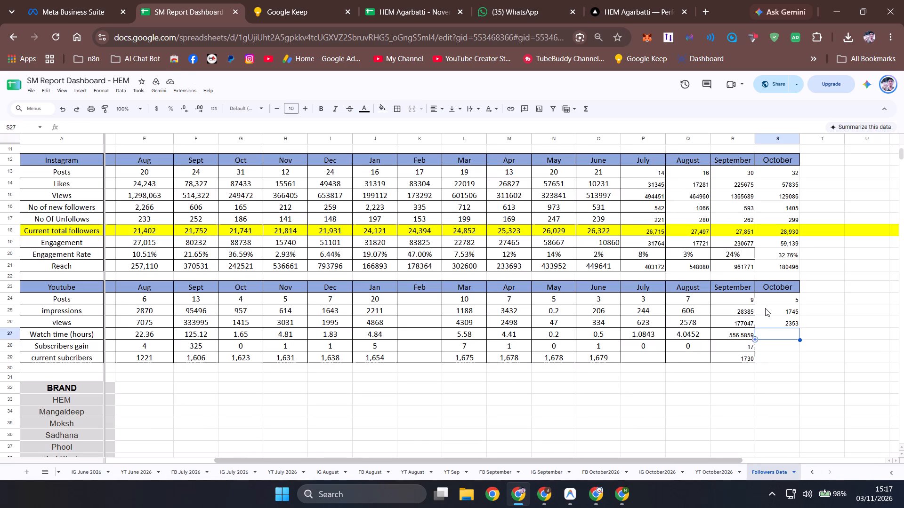
text(3.)
key(9)
text(578)
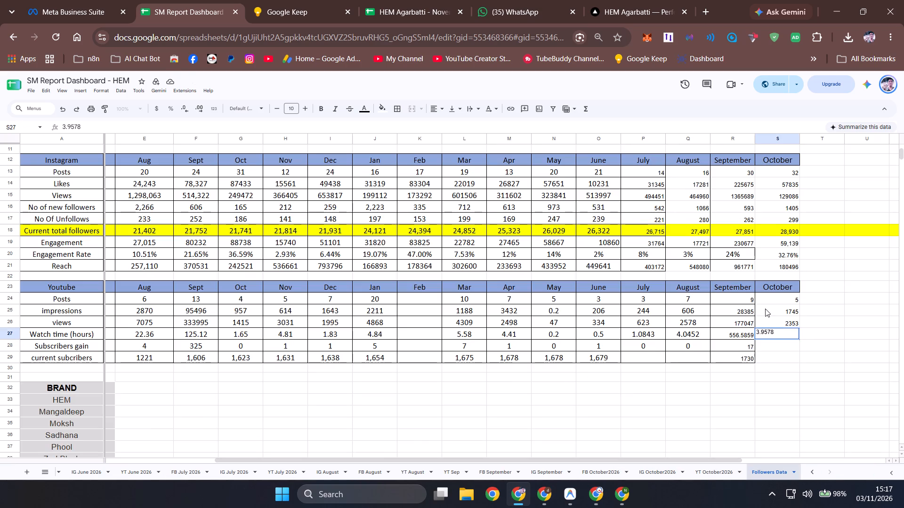
Get the October Youtube Subscribers gain from the Subscribers column of the YT October2026 sheet.
click(770, 347)
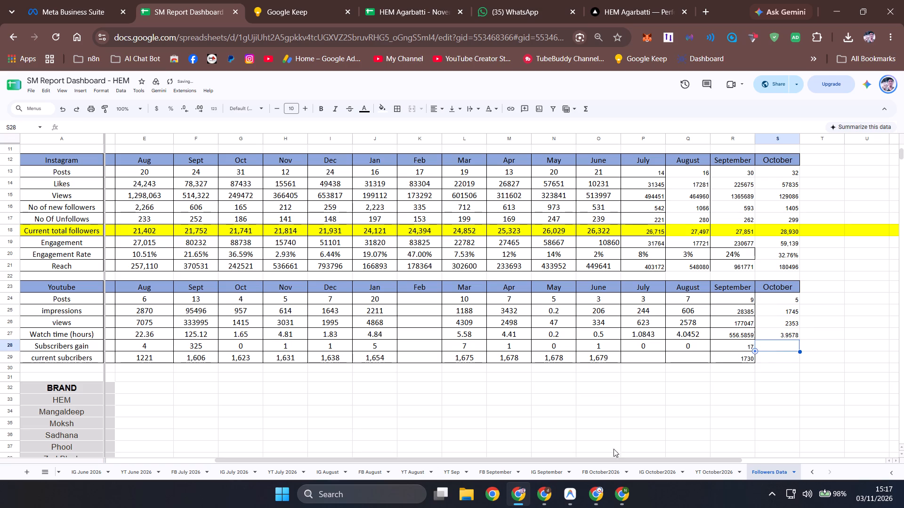
click(704, 471)
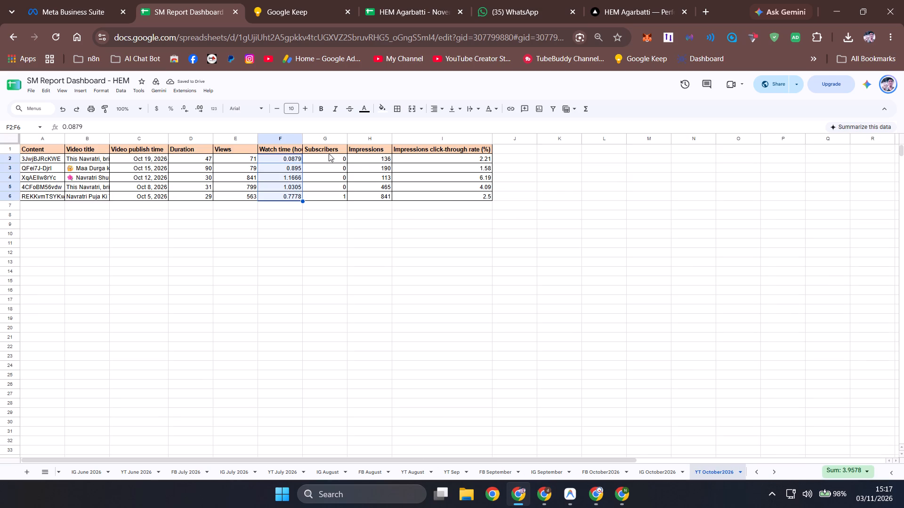
click(347, 155)
scroll(746, 472, down, 4)
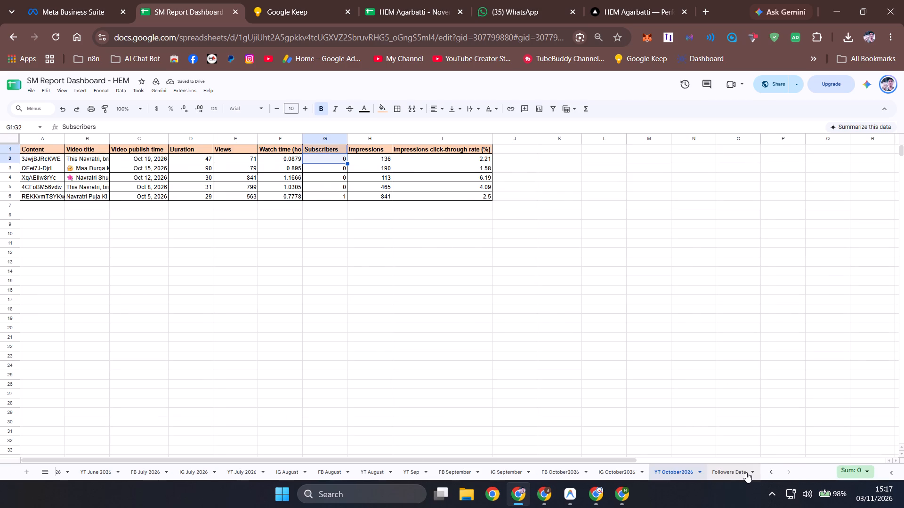
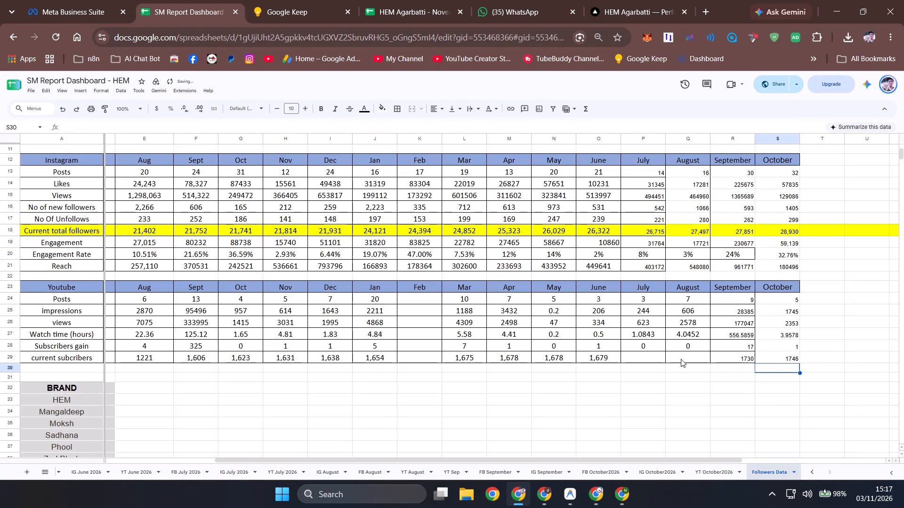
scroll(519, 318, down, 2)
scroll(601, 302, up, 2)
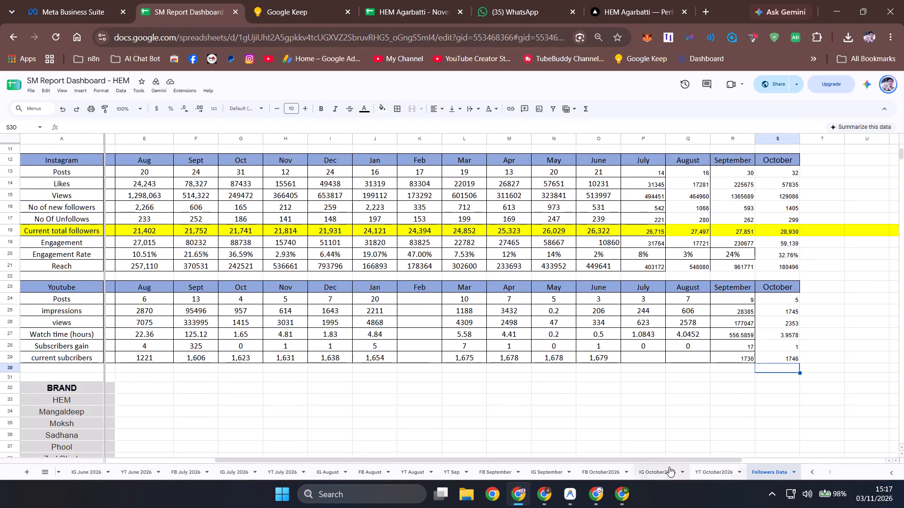
Open the IG October2026 sheet and go to the empty cell beside the ER column in the first post row.
click(638, 464)
scroll(704, 249, up, 10)
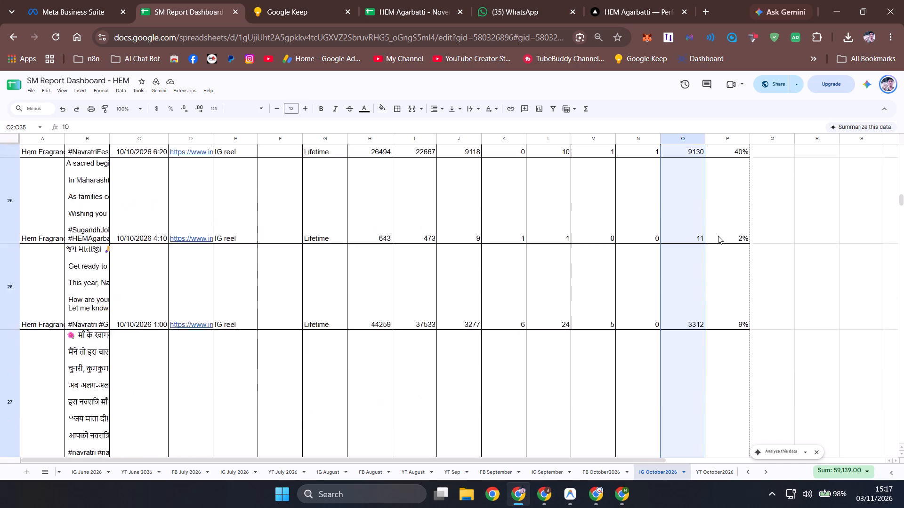
scroll(718, 236, up, 15)
click(733, 203)
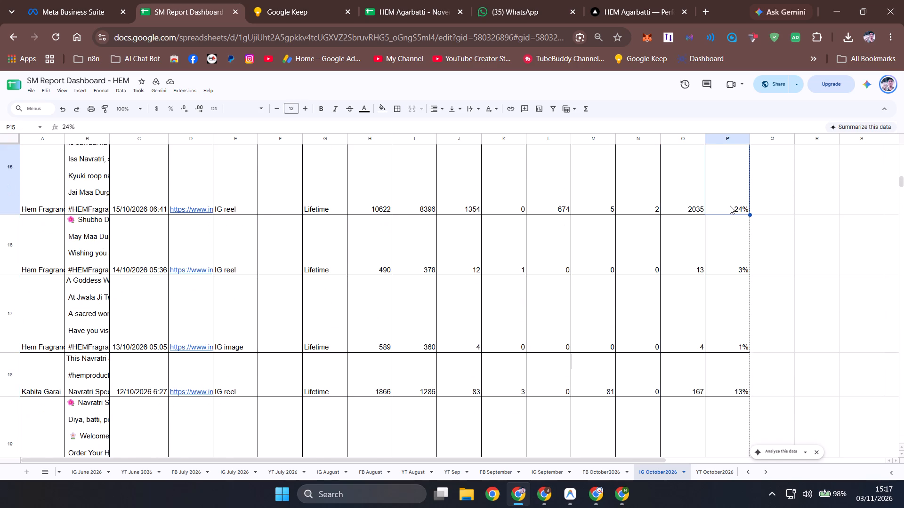
key(ctrl+Up)
key(Right)
key(Down)
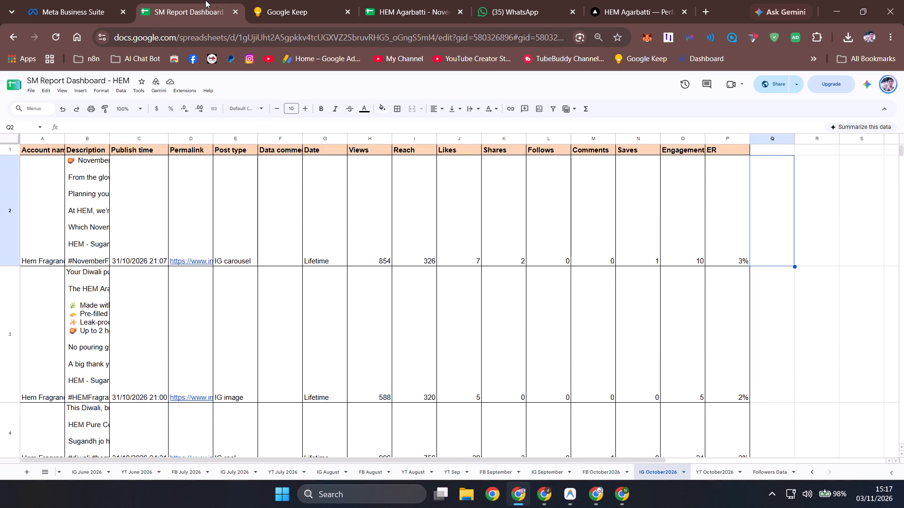
Switch to the Meta Business Suite browser tab, load Ads Manager there and open its Campaigns page.
click(58, 0)
click(131, 37)
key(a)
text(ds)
click(150, 55)
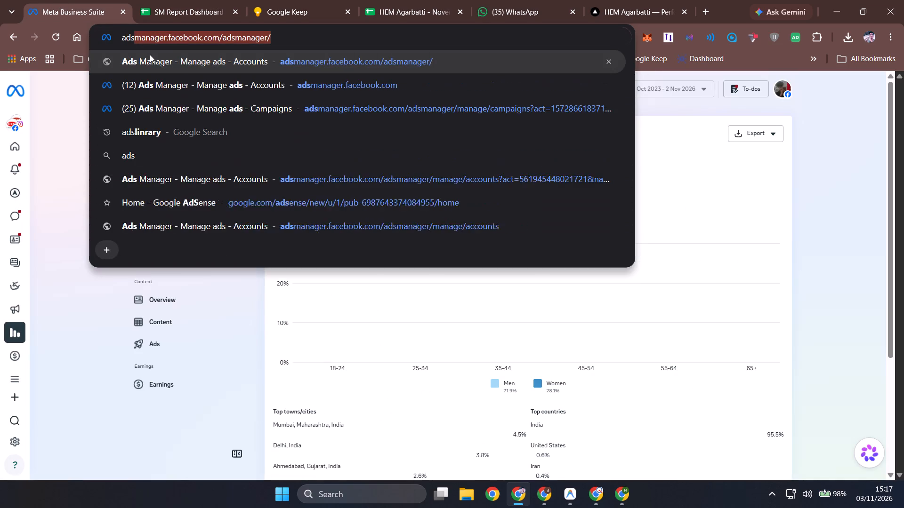
click(153, 61)
click(84, 88)
click(183, 0)
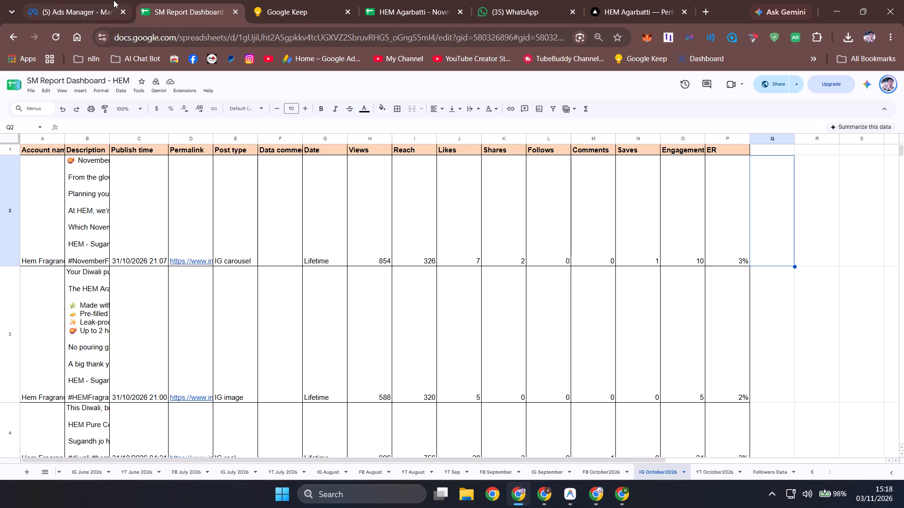
click(62, 0)
click(10, 178)
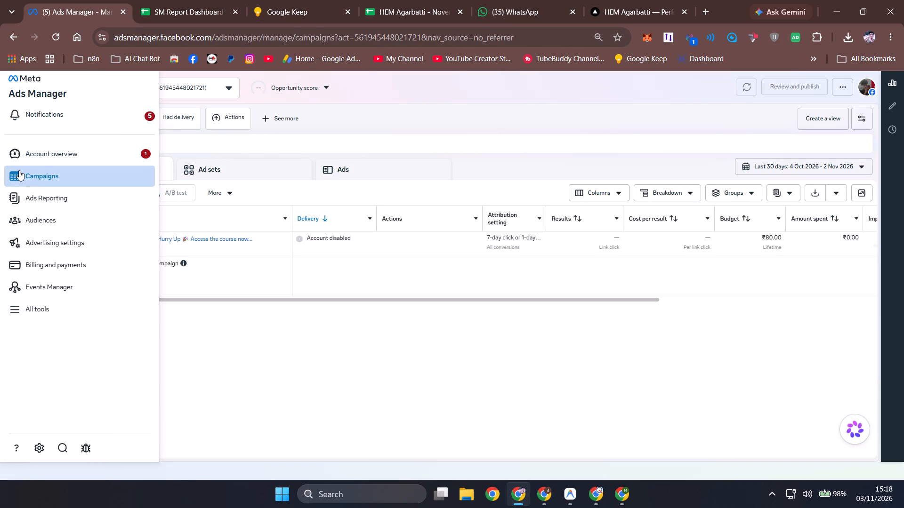
Switch Ads Manager to the Hem Agarbatti ad account in the Quantastic Marketing portfolio and dismiss the product insights pop-up.
click(216, 89)
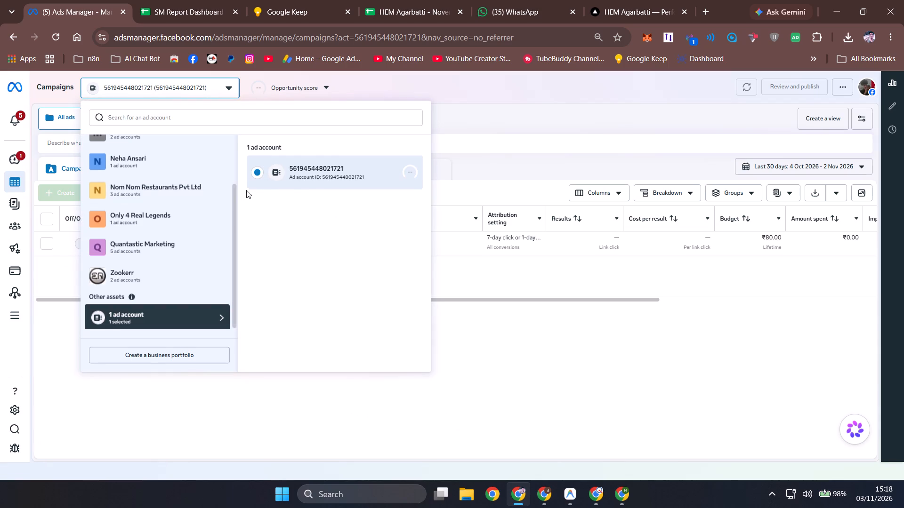
click(132, 238)
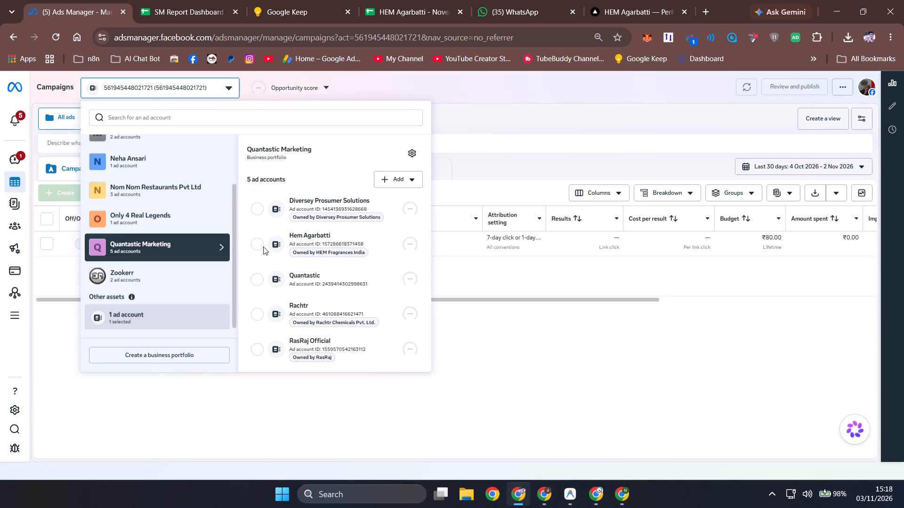
click(309, 236)
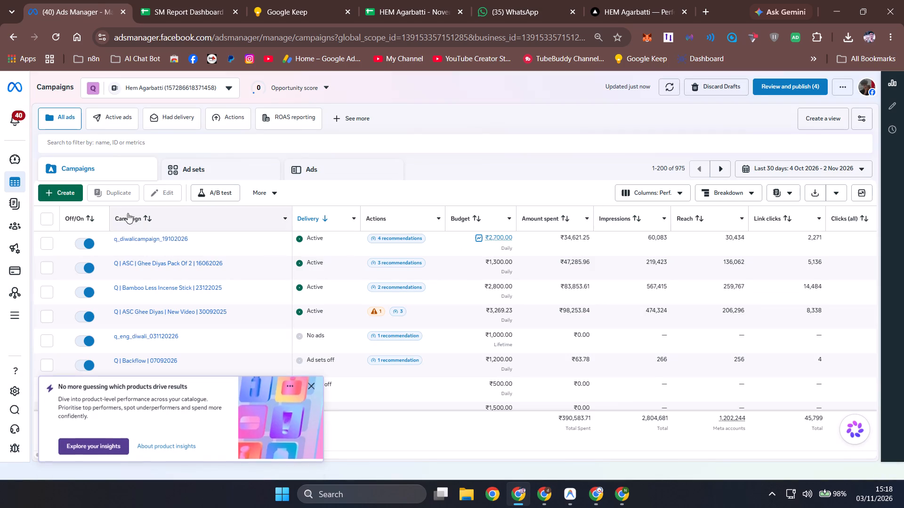
click(312, 383)
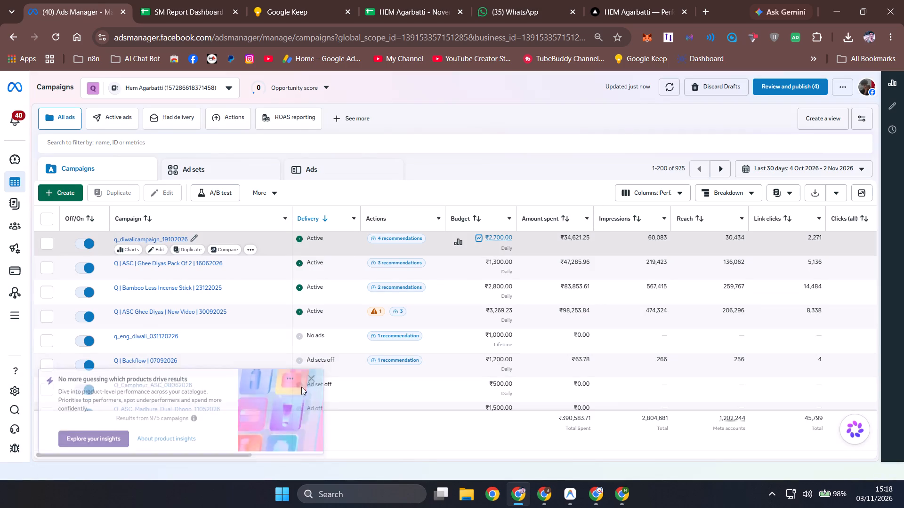
Filter the campaigns with the recent filter "Objectives are Awareness and 3 more".
click(133, 142)
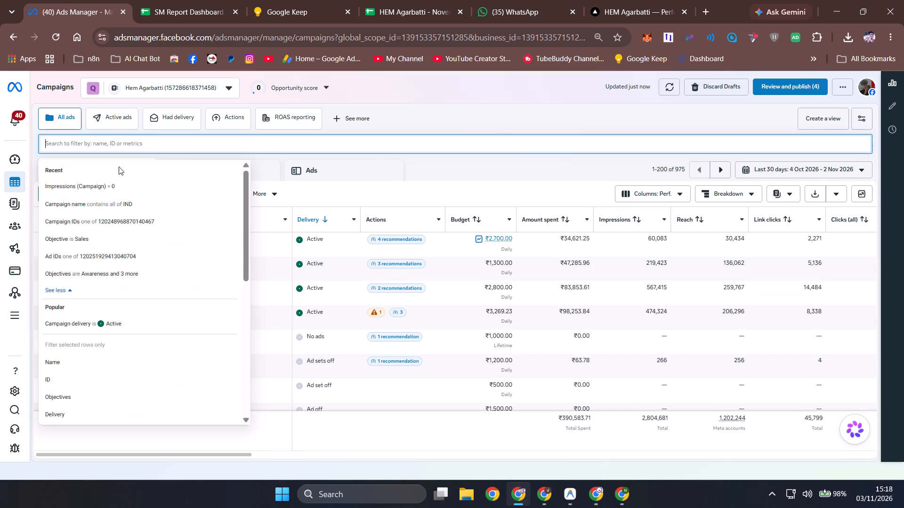
click(84, 278)
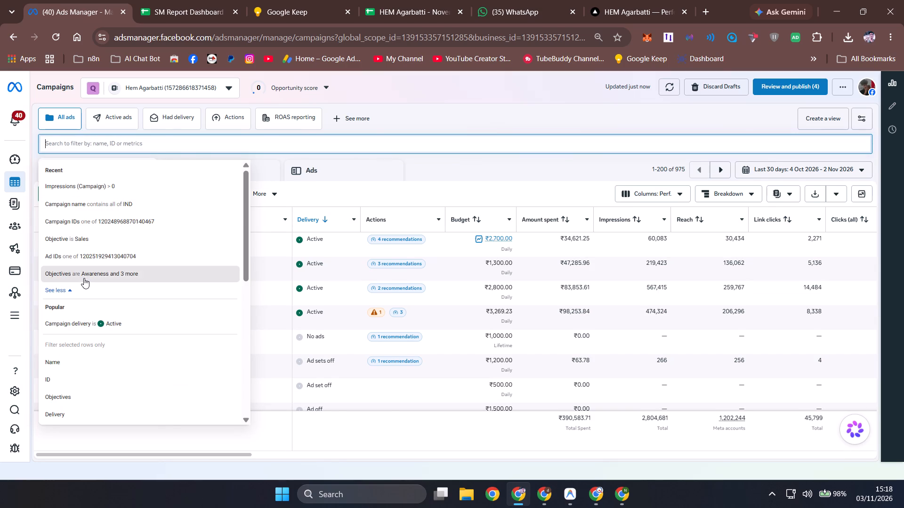
click(464, 122)
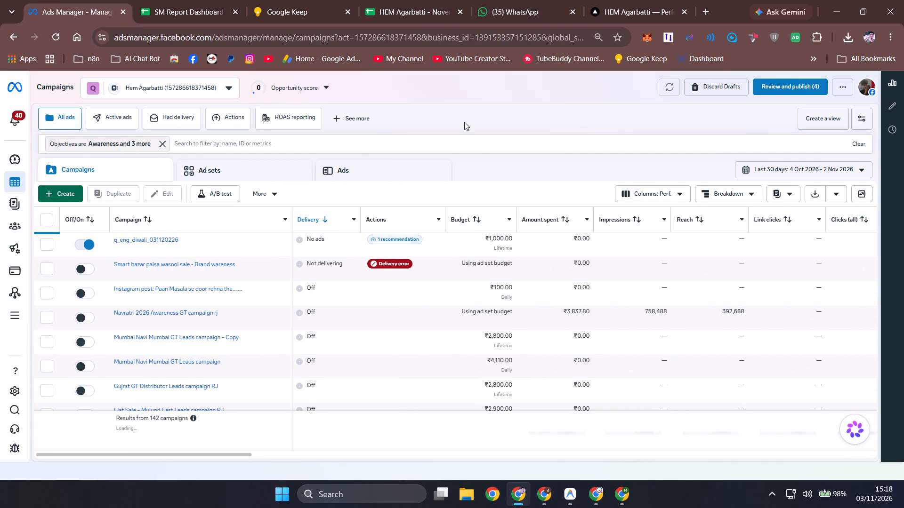
Set the campaign report's date range to 1 October 2026 – 31 October 2026.
click(798, 166)
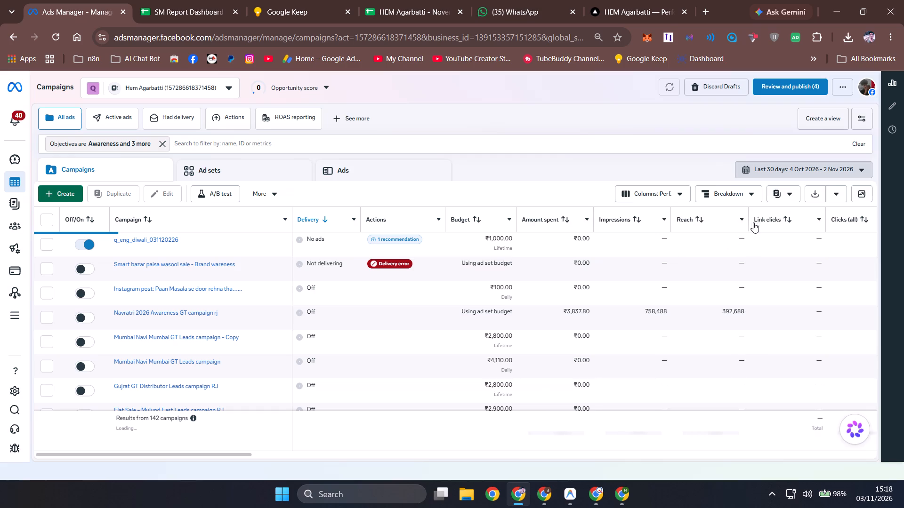
click(711, 225)
click(747, 288)
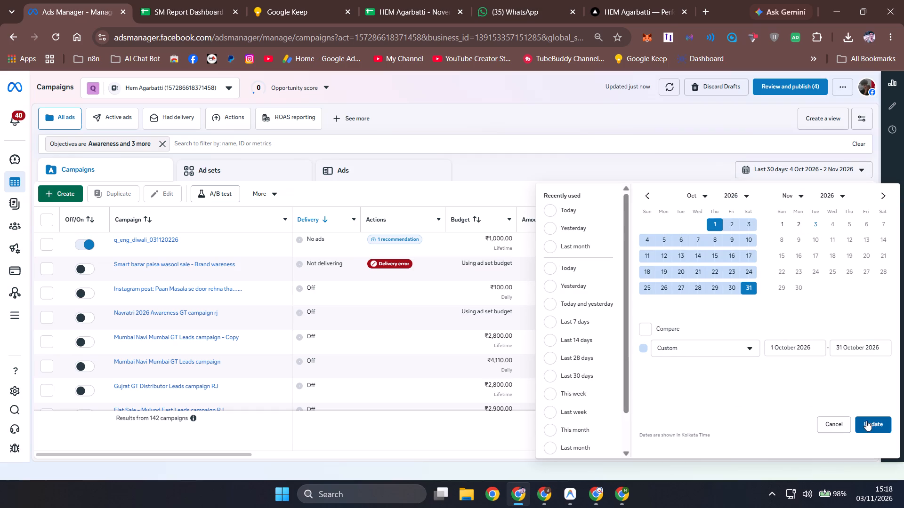
click(866, 421)
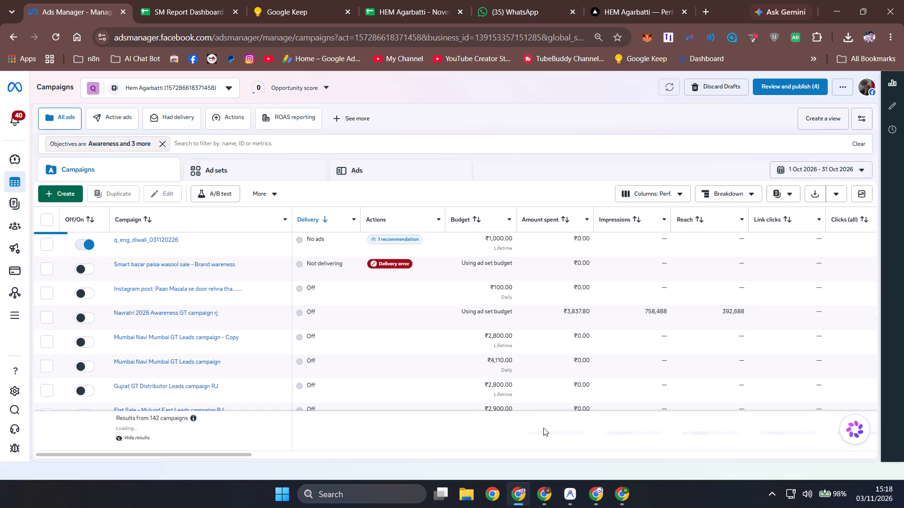
Sort the filtered campaigns by Amount spent, highest first.
scroll(613, 338, left, 1)
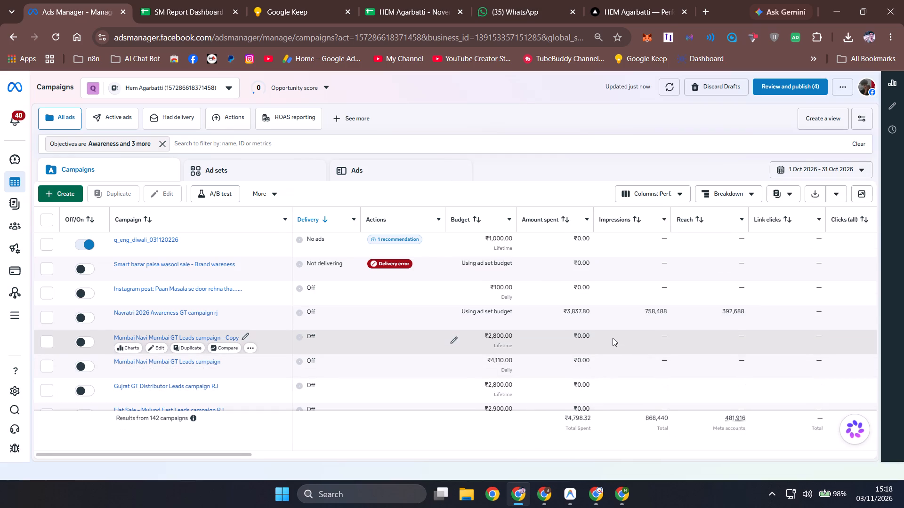
scroll(613, 338, left, 1)
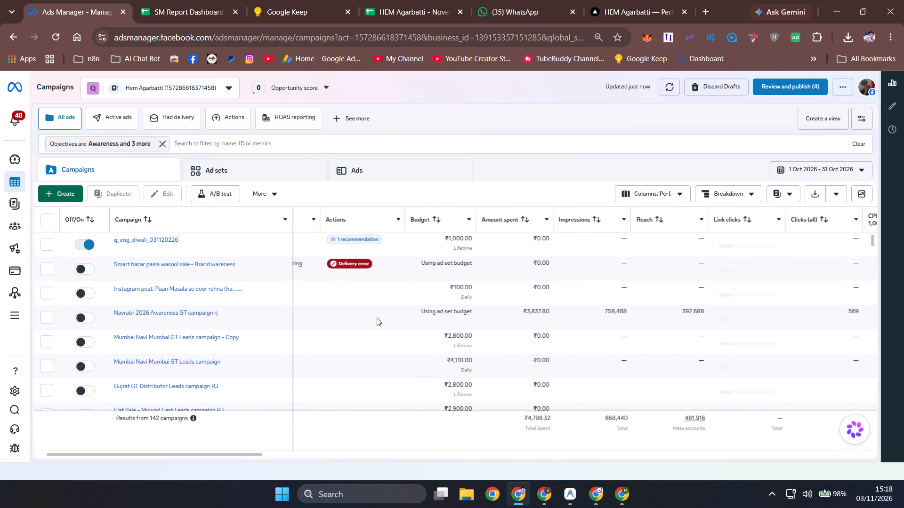
scroll(377, 317, left, 1)
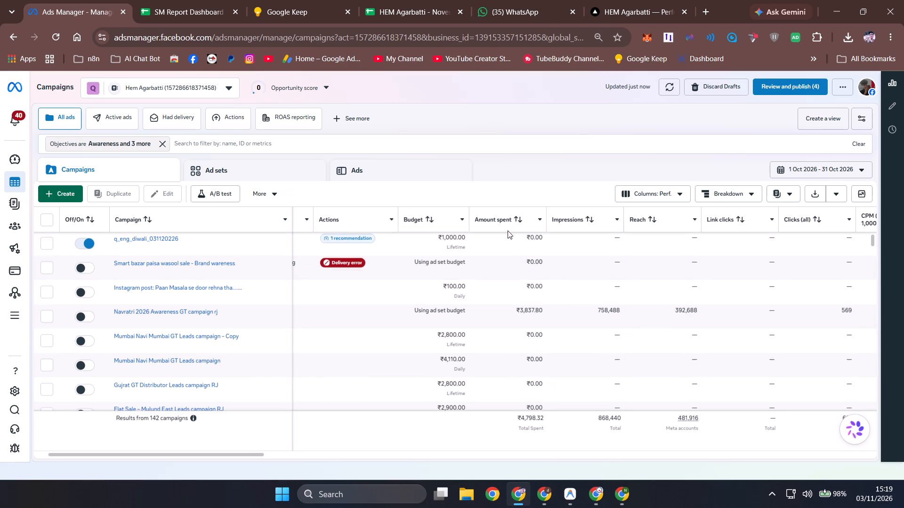
click(509, 223)
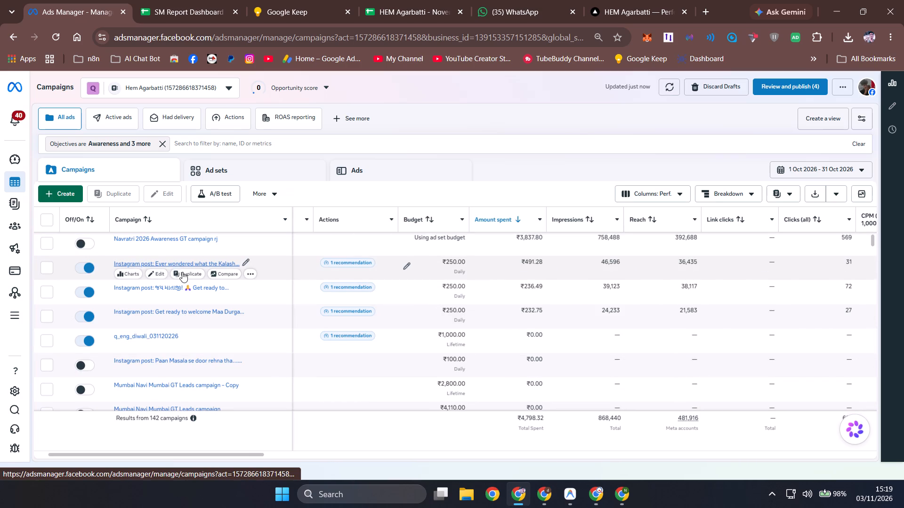
Search the SM Report Dashboard's IG October2026 sheet for "ever" to locate the "Ever wondered" Kalash post.
click(202, 0)
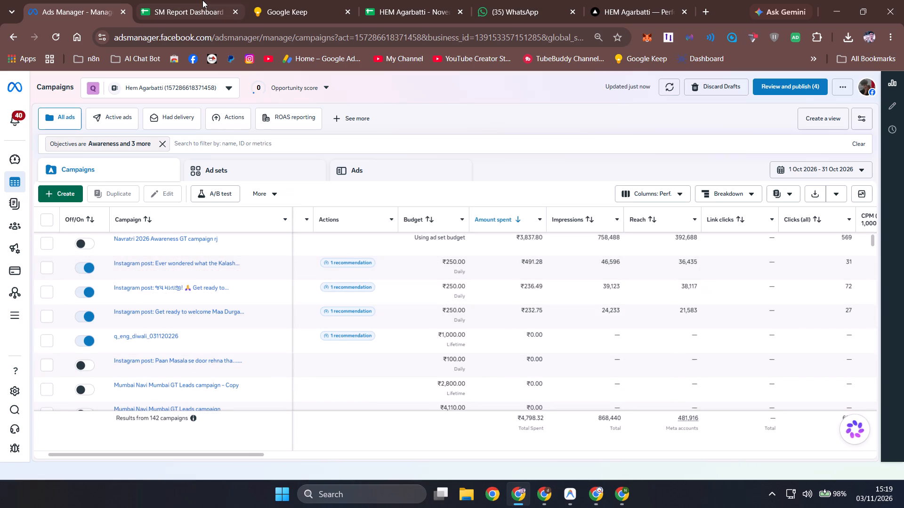
click(335, 303)
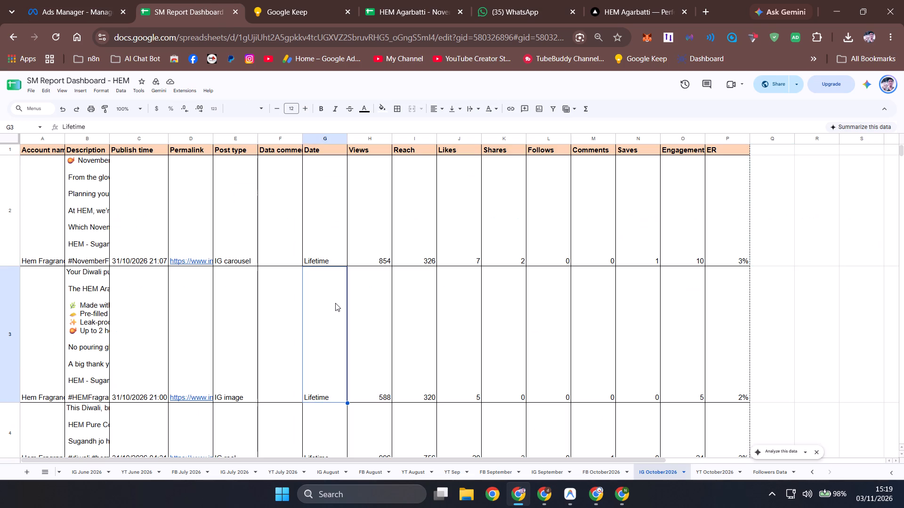
key(ctrl+f)
text(ever)
key(space)
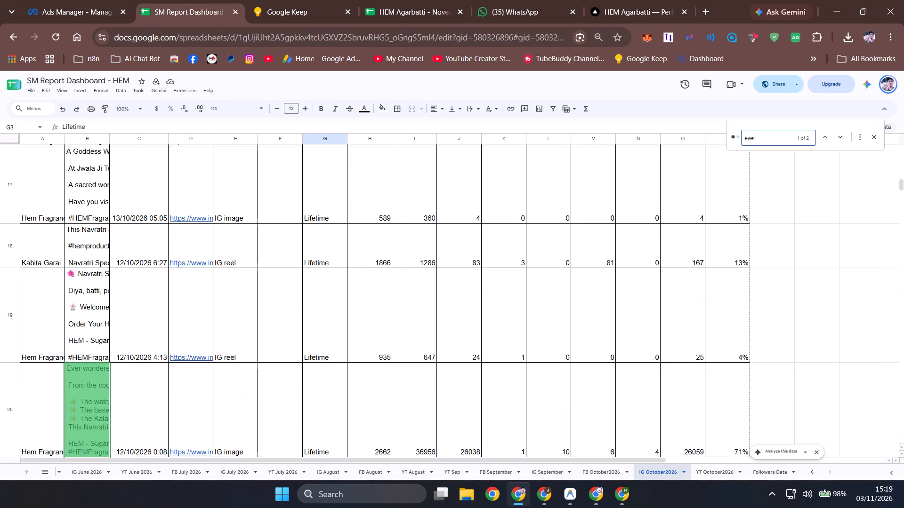
scroll(303, 310, down, 2)
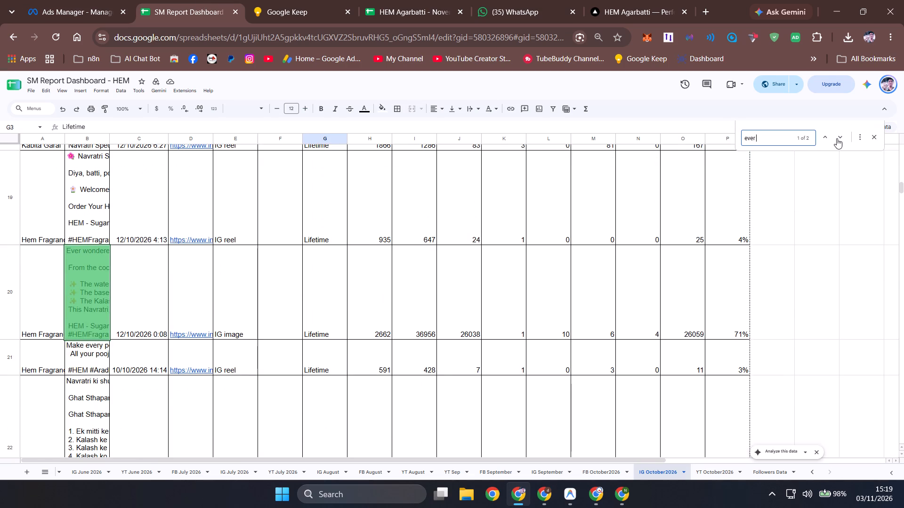
click(839, 138)
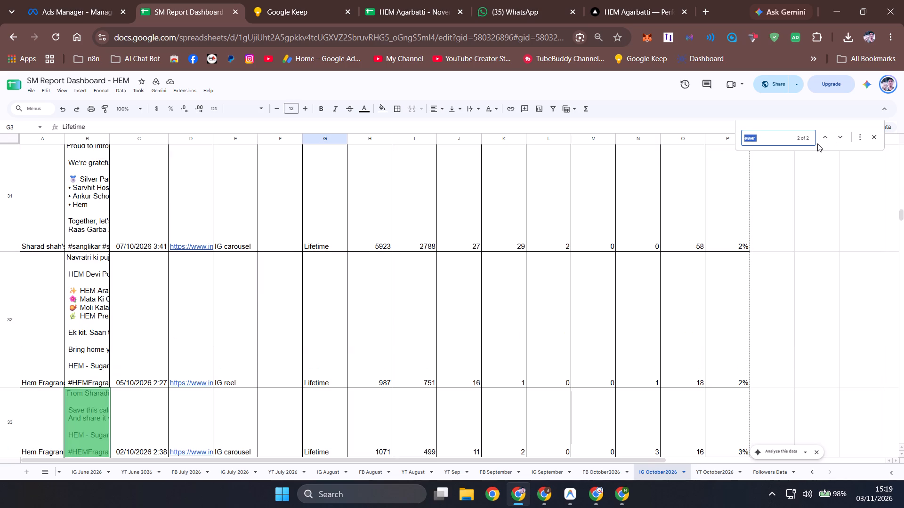
click(824, 138)
Copy the "Ever wondered what the Kalash" campaign's amount spent, 491.28, into cell Q20 beside that post in IG October2026.
click(773, 199)
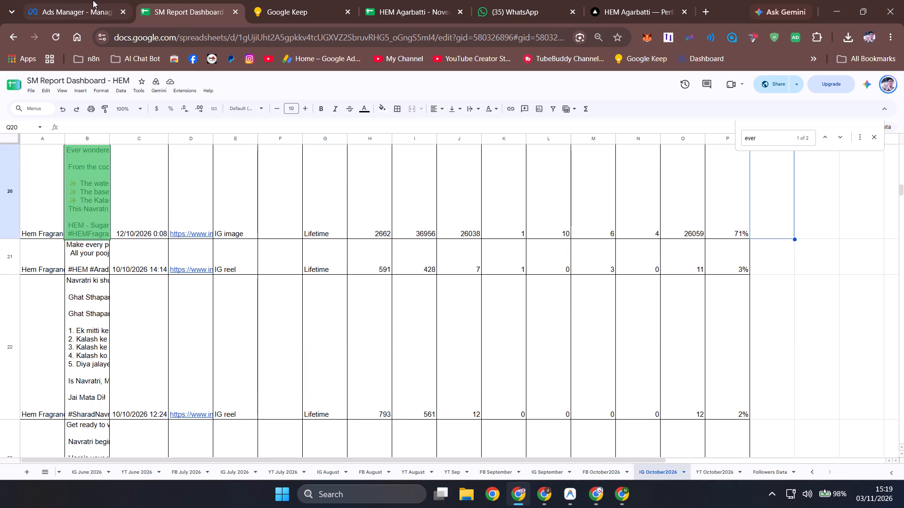
click(91, 0)
scroll(256, 317, up, 3)
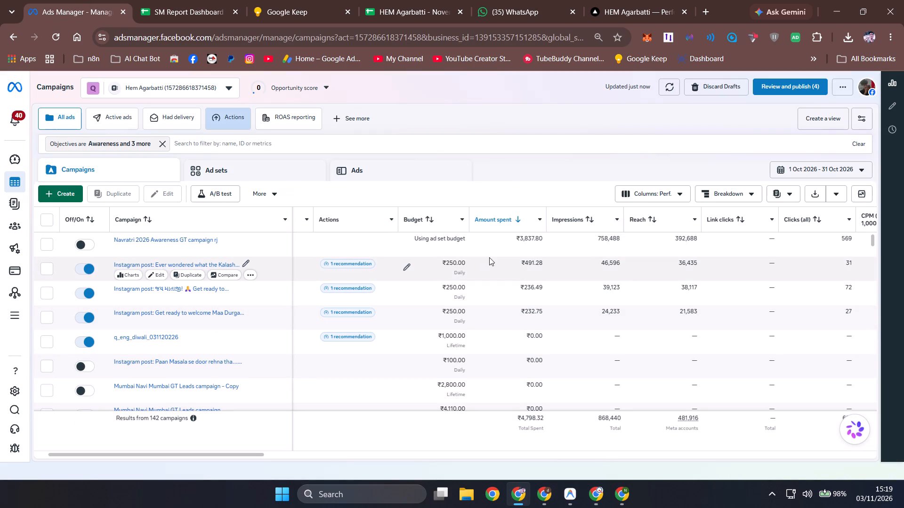
drag(523, 264, 542, 265)
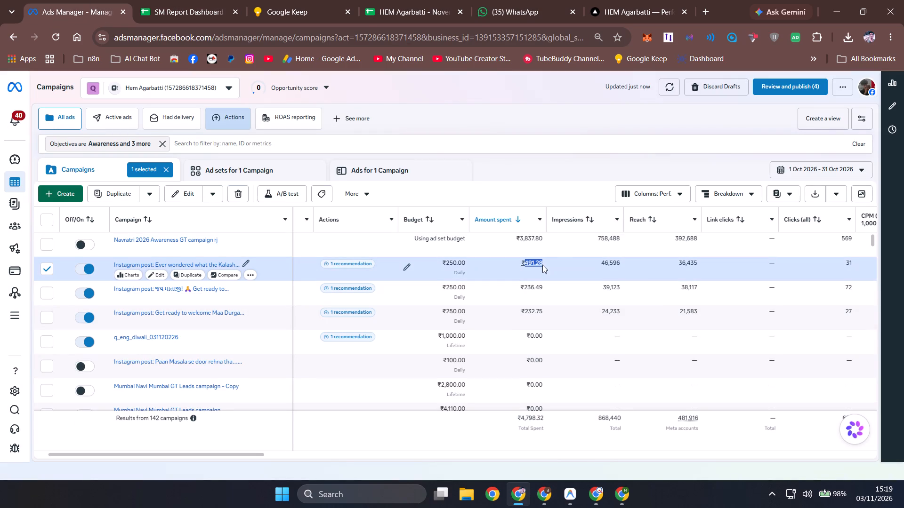
drag(542, 265, 541, 264)
key(ctrl+c)
click(194, 0)
key(ctrl+shift+v)
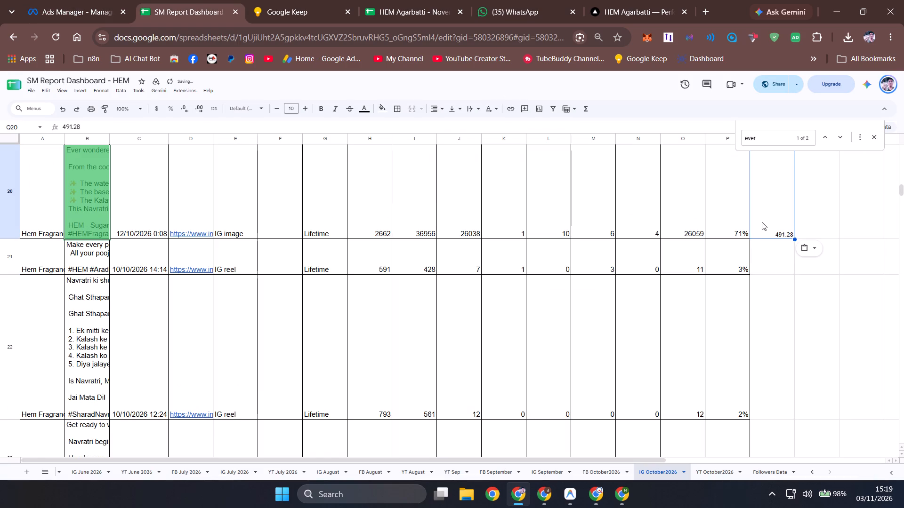
Copy "Get ready" from the Gujarati-titled Instagram post campaign's name and search IG October2026 for it to locate the matching post.
click(104, 0)
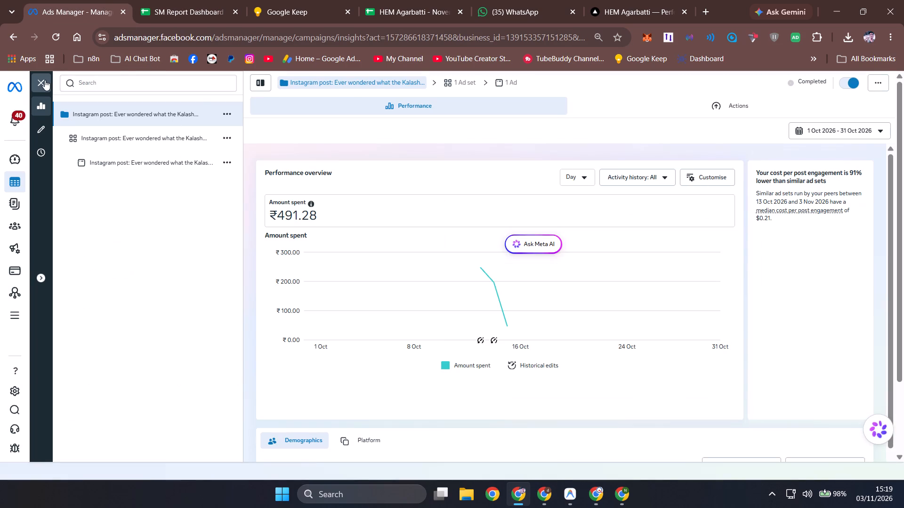
click(42, 82)
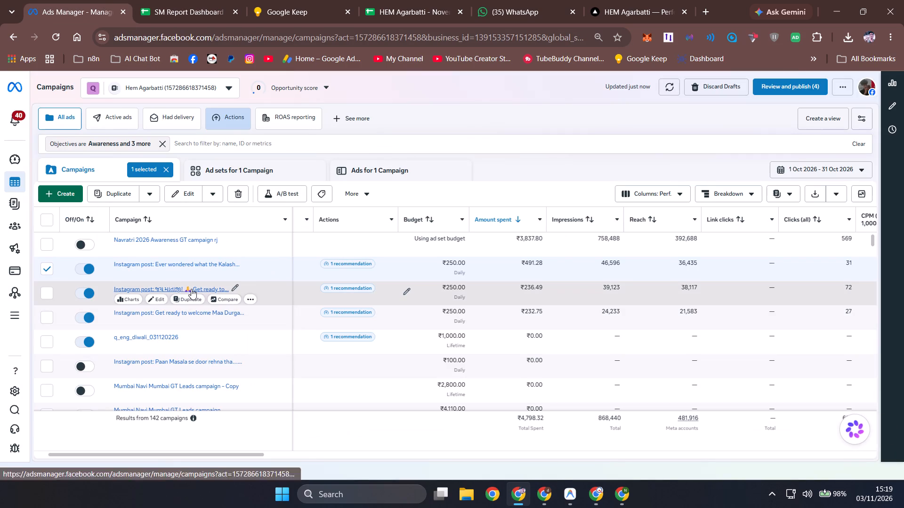
click(235, 289)
drag(232, 310, 266, 310)
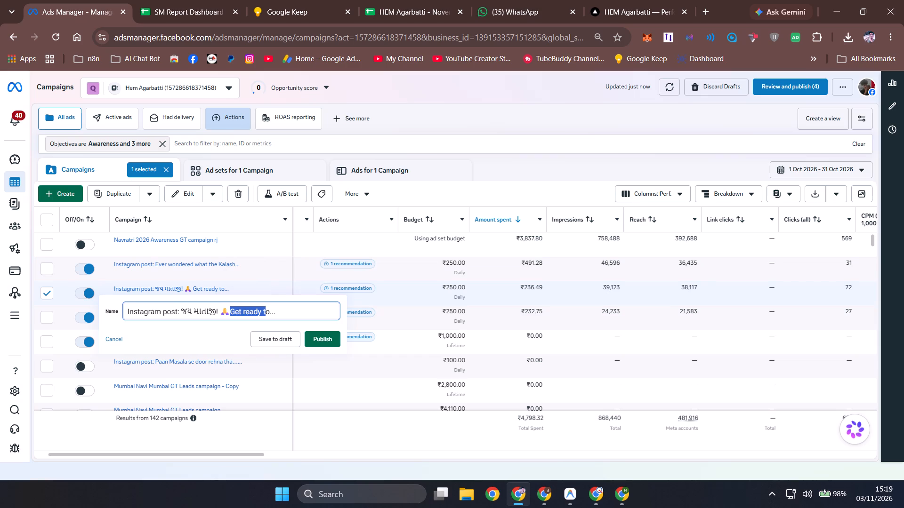
drag(266, 310, 261, 310)
key(ctrl+c)
click(193, 0)
click(417, 290)
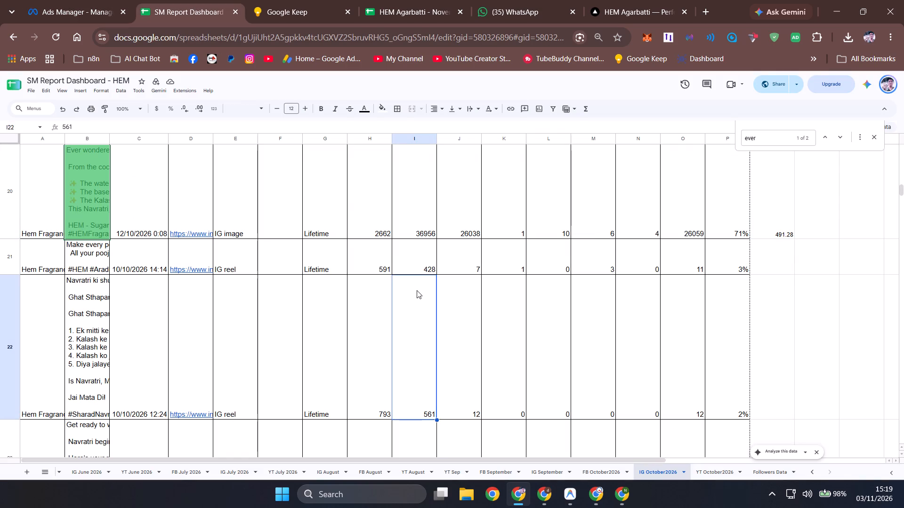
key(ctrl+f)
key(ctrl+v)
scroll(270, 365, down, 1)
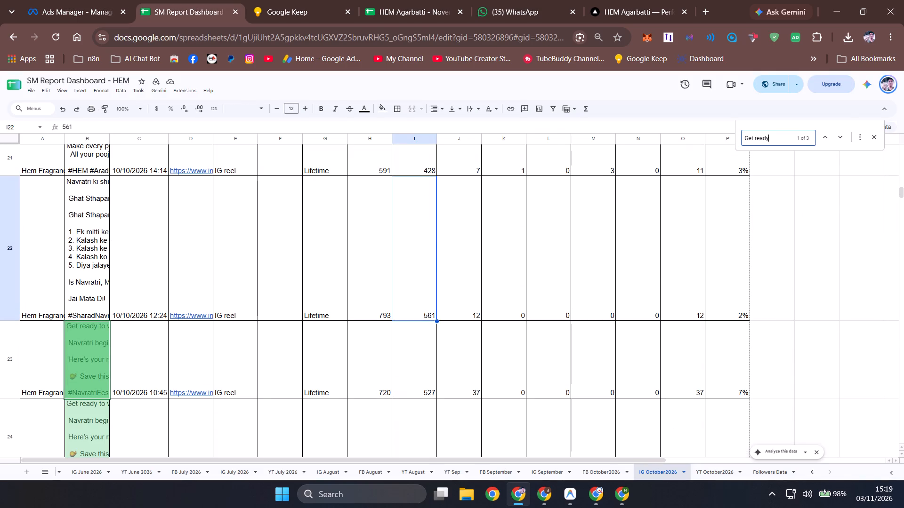
click(839, 137)
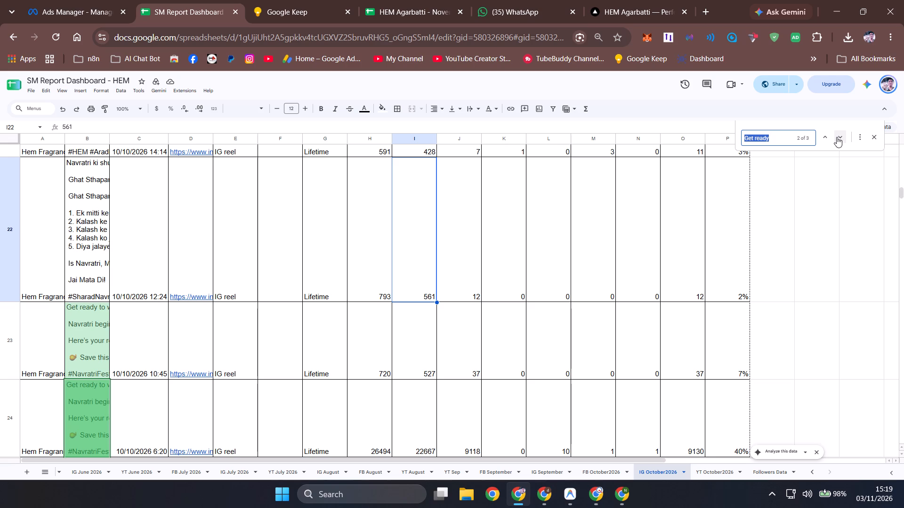
click(837, 137)
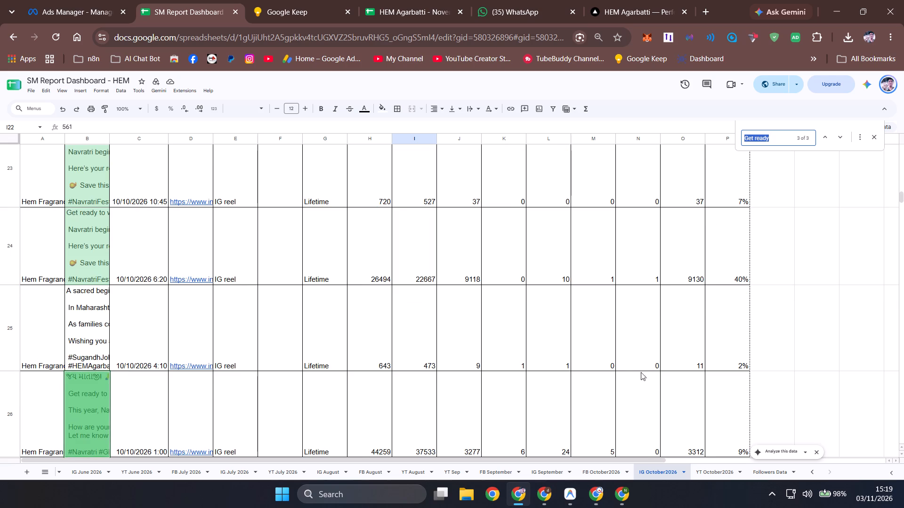
scroll(651, 372, down, 1)
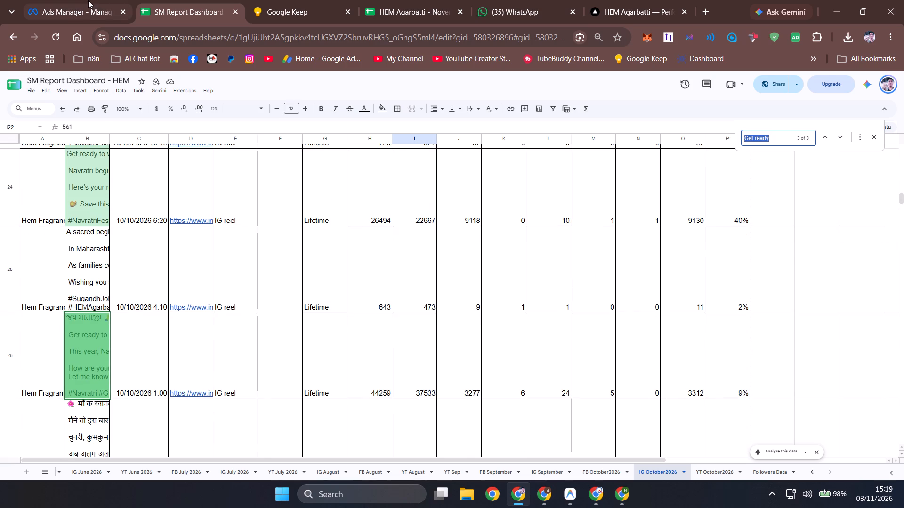
Copy the Gujarati-titled "Get ready to" campaign's amount spent, ₹236.49, into cell Q26 beside the matching post in IG October2026.
click(88, 0)
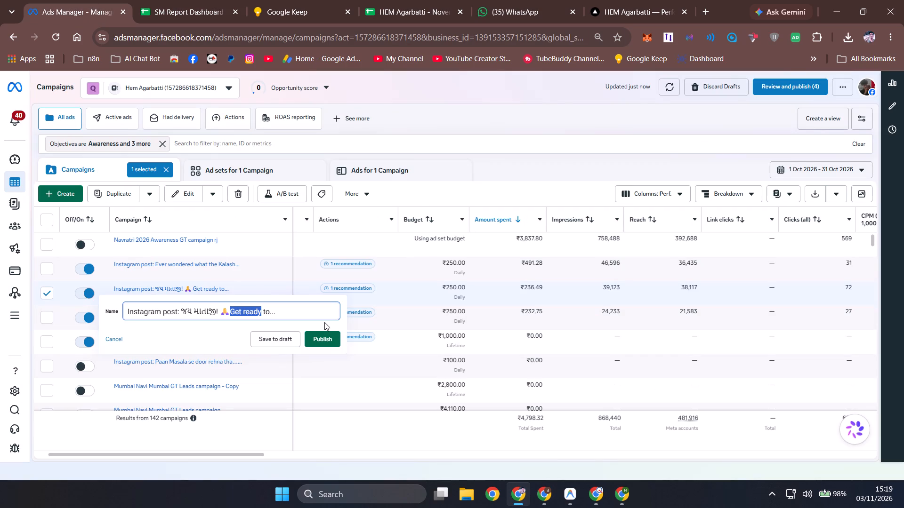
click(113, 337)
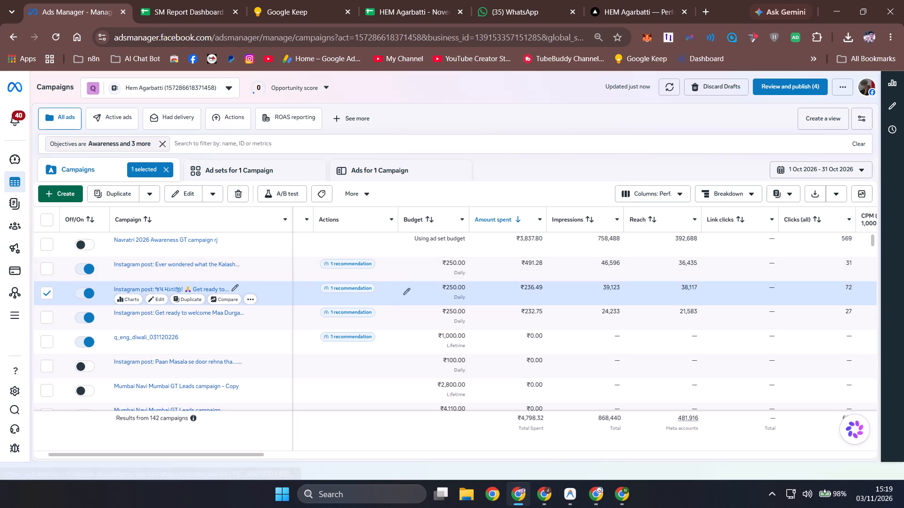
drag(517, 289, 543, 287)
key(ctrl+c)
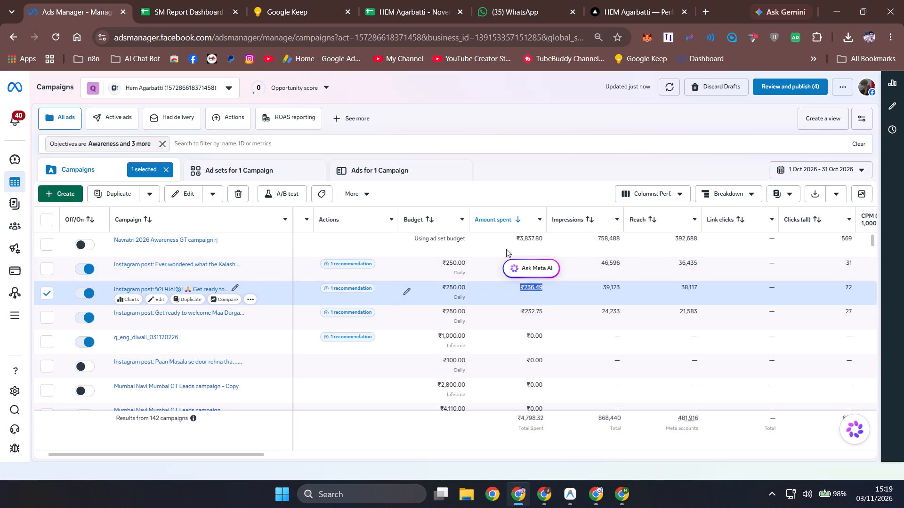
click(235, 0)
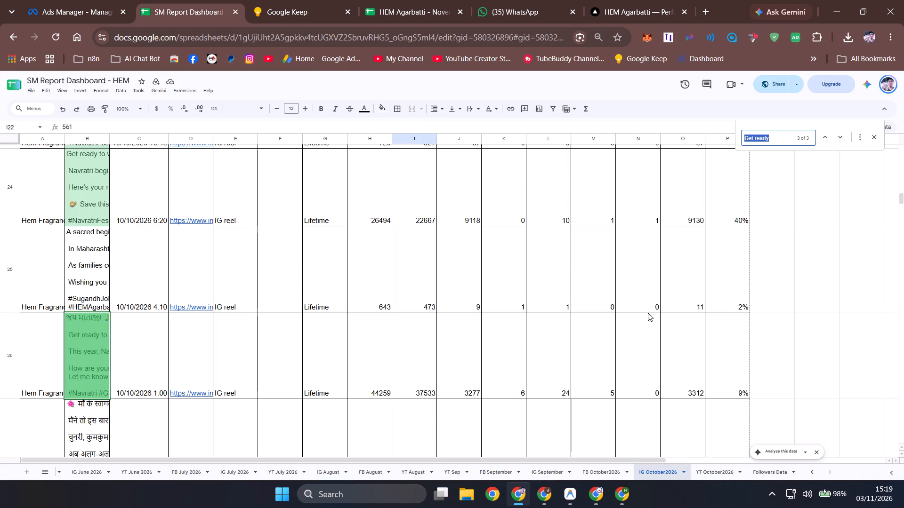
click(738, 357)
click(769, 357)
key(ctrl+shift+v)
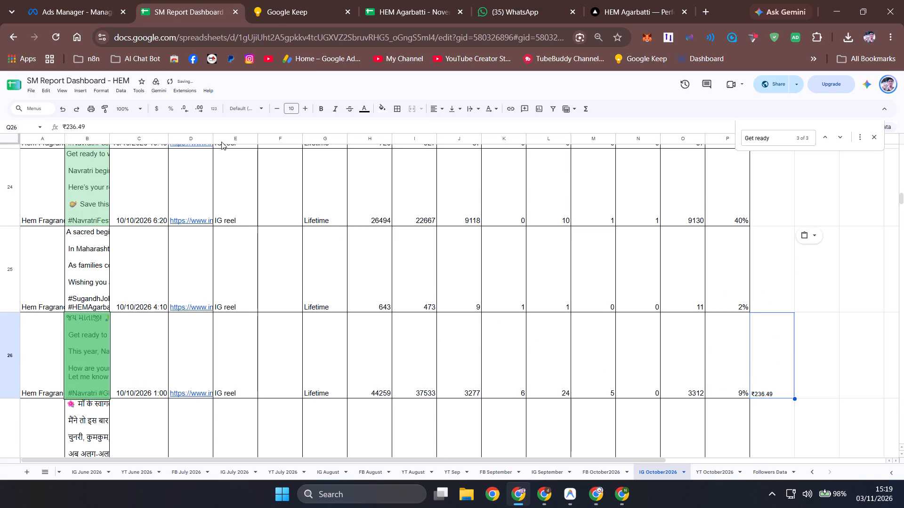
Copy the amount spent, 232.75, from the "Get ready to welcome Maa Durga" Instagram post campaign in Ads Manager.
click(59, 0)
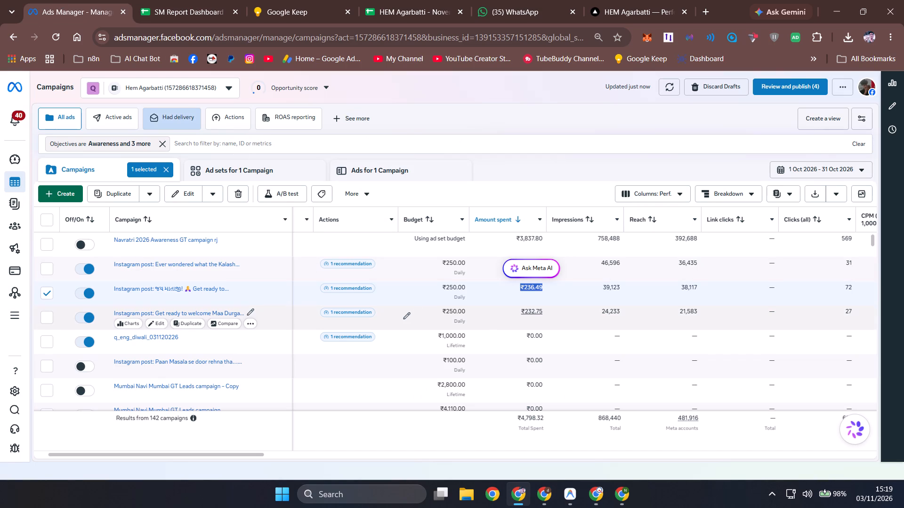
drag(546, 311, 526, 311)
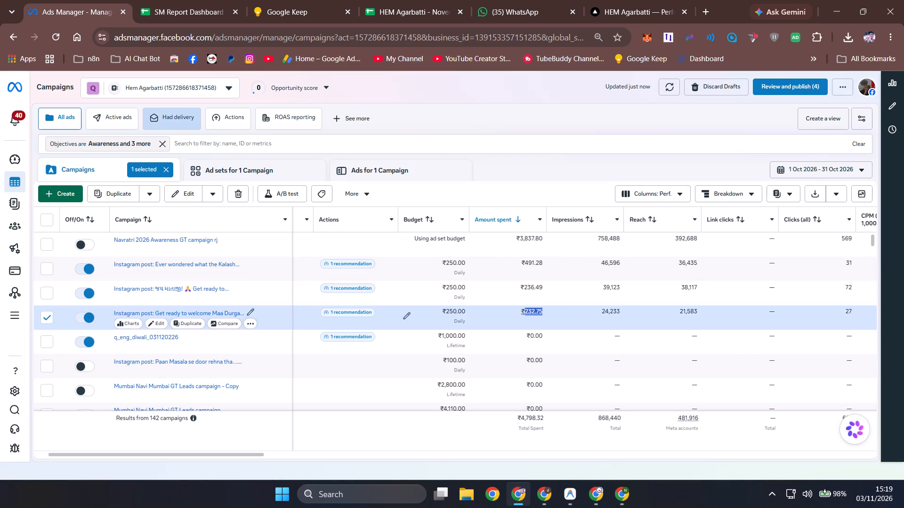
drag(526, 311, 525, 311)
key(ctrl+c)
click(180, 0)
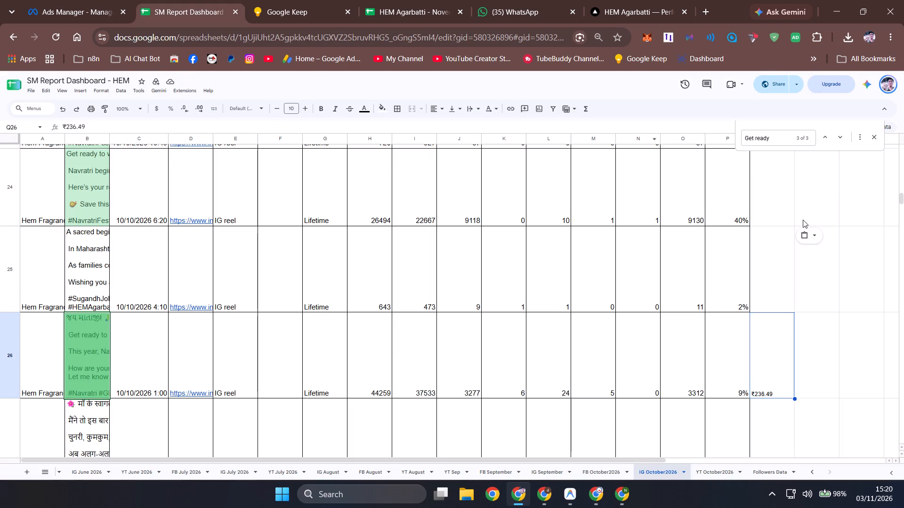
Search IG October2026 for "Get ready to wel" and go to the second match, the row 24 post.
drag(765, 335, 751, 371)
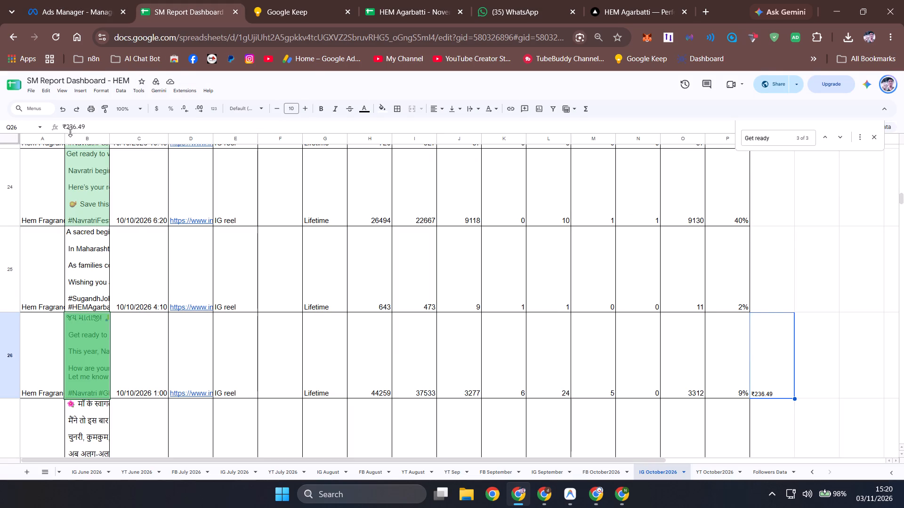
click(68, 127)
click(770, 138)
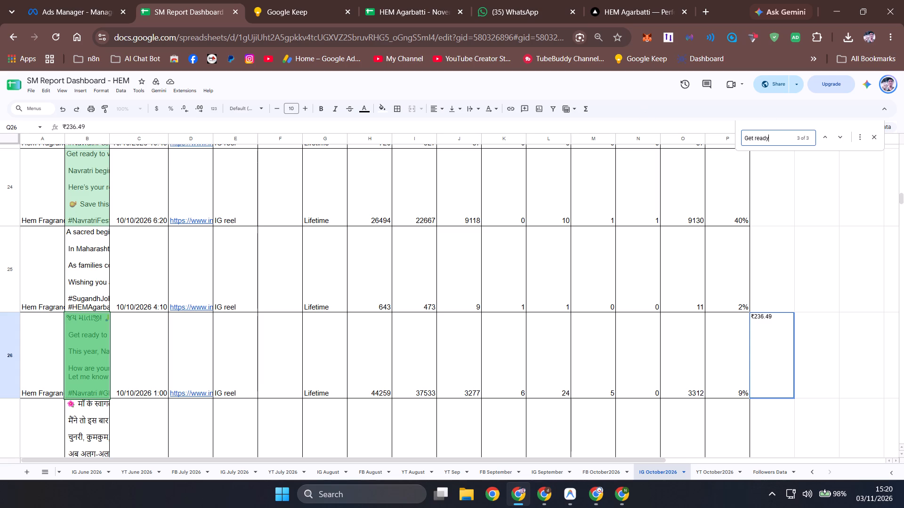
click(88, 0)
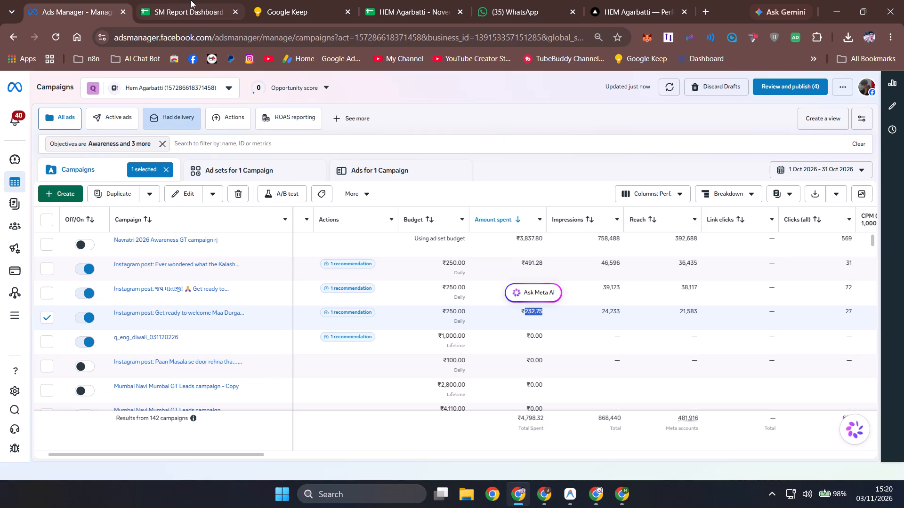
click(191, 0)
key(space)
key(t)
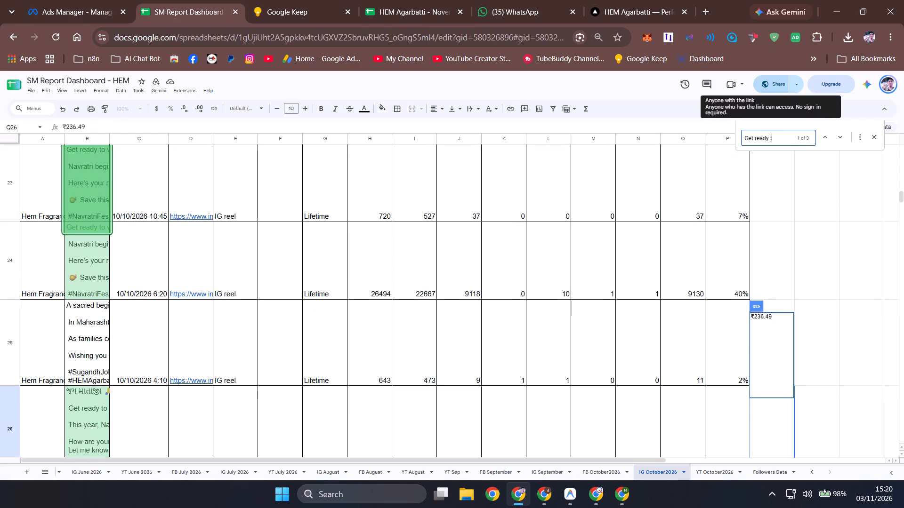
key(o)
text(we)
key(BackSpace)
key(BackSpace)
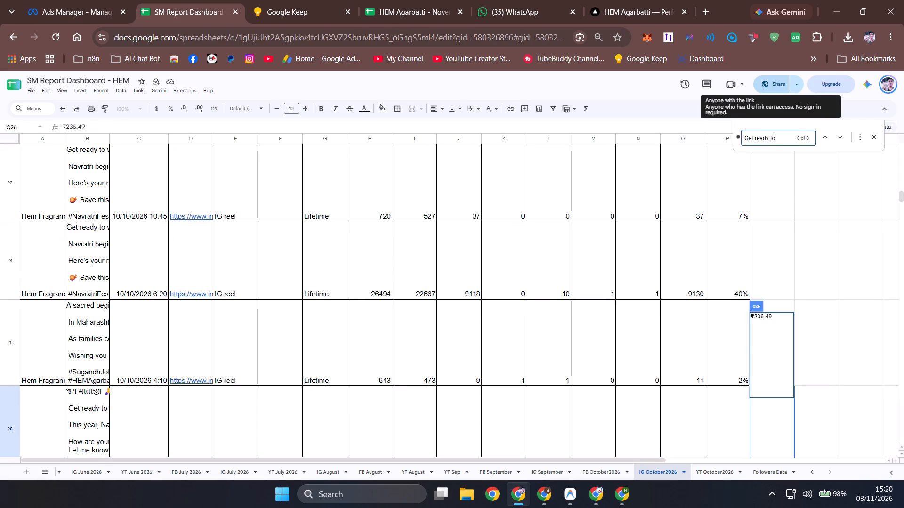
key(BackSpace)
text(o)
key(space)
text(wel)
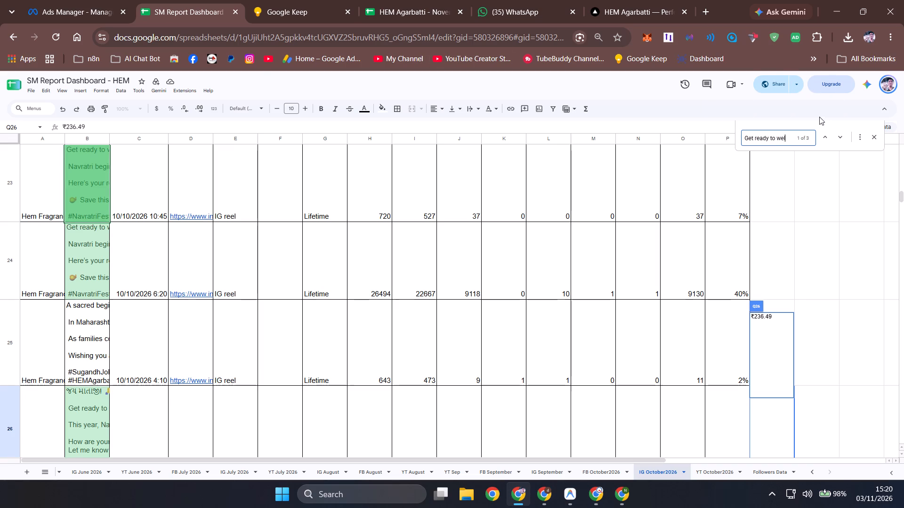
click(836, 135)
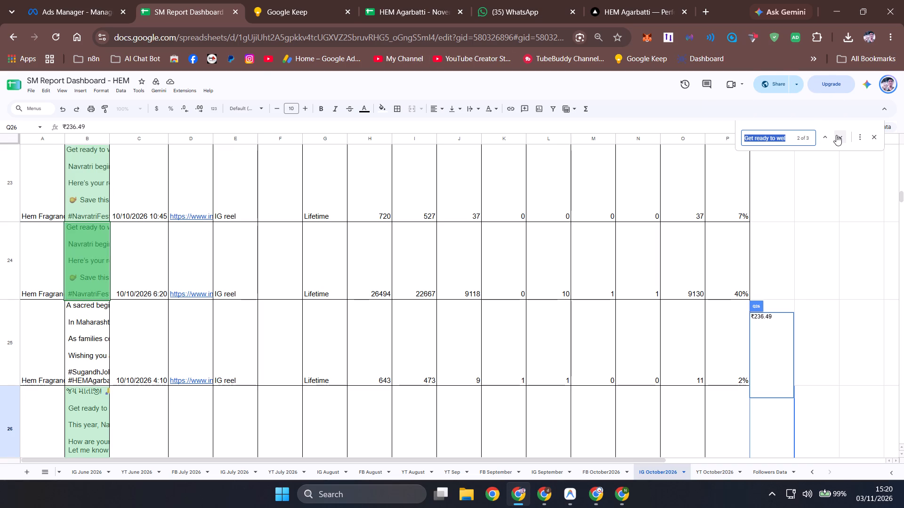
Paste the copied spend 232.75 as a plain value into cell Q24 beside the "Get ready to welcome" post.
click(781, 262)
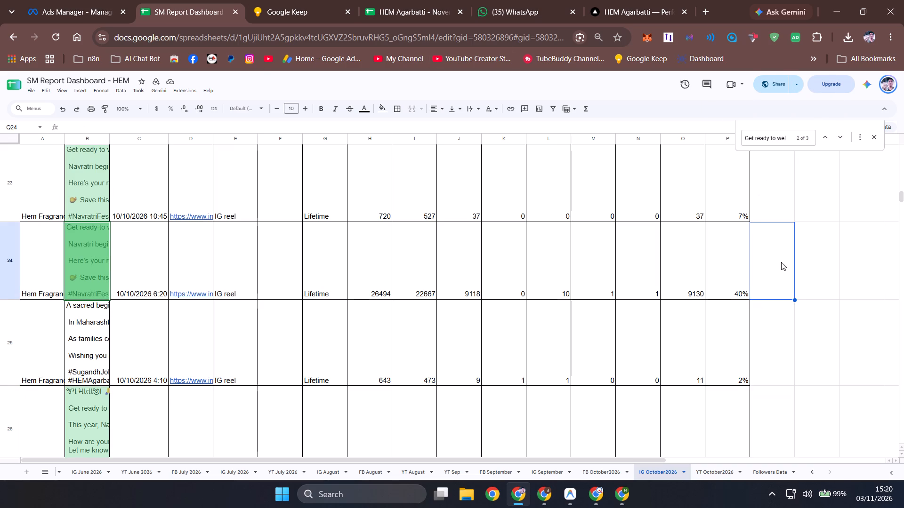
key(ctrl+shift+v)
Examine the ads inside the Navratri 2026 Awareness GT campaign rj, return to the campaign list and clear its selection.
click(83, 0)
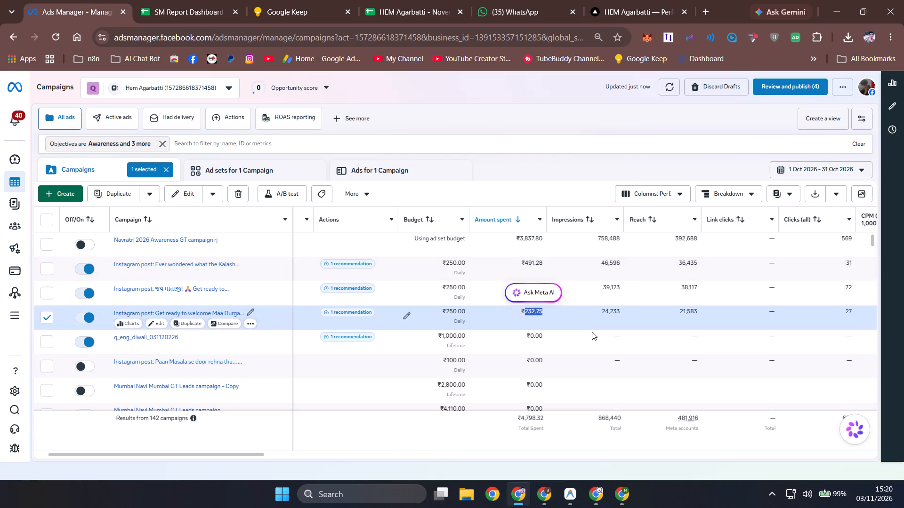
scroll(537, 331, up, 1)
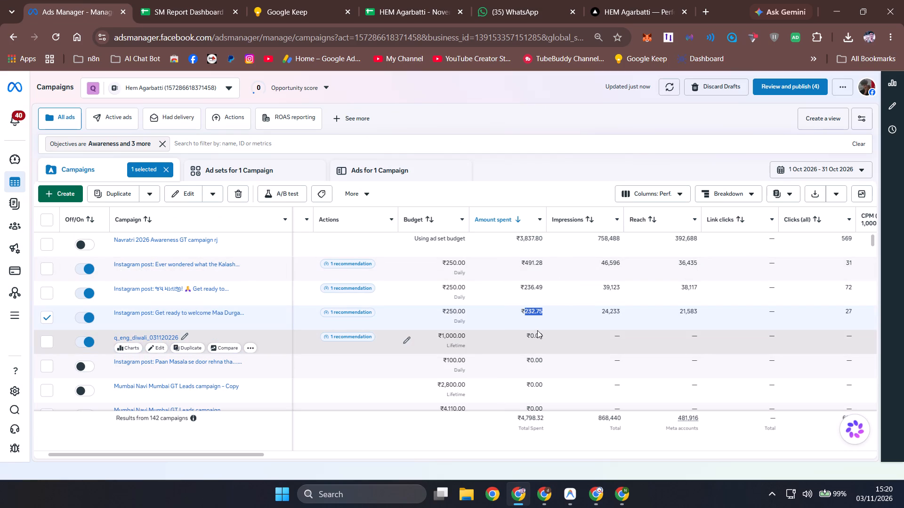
scroll(541, 318, down, 4)
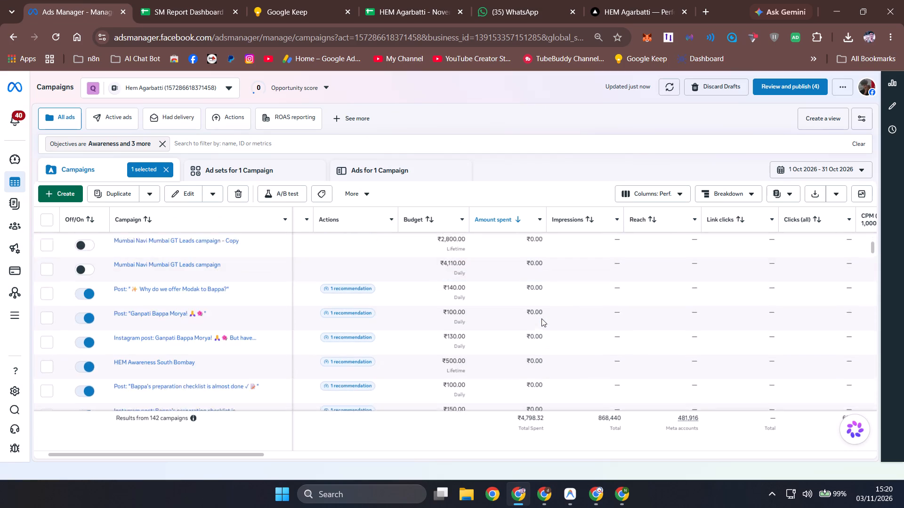
scroll(541, 318, up, 8)
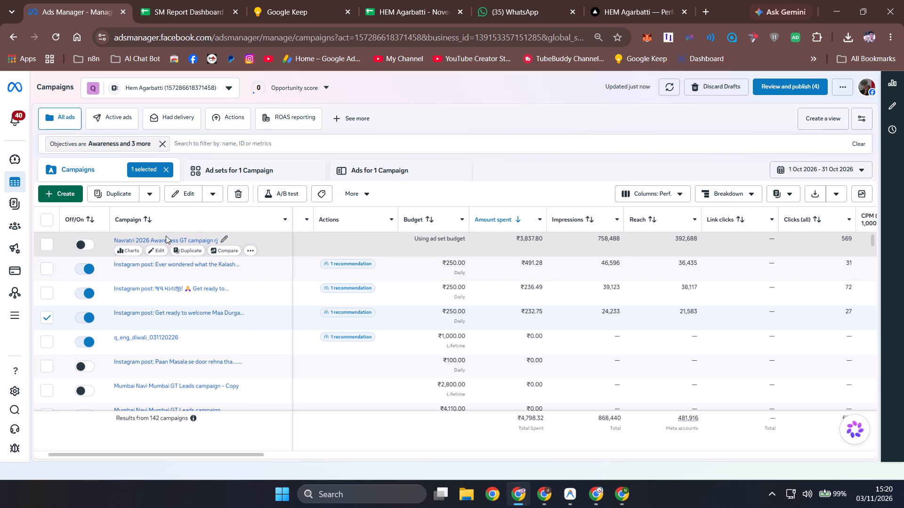
click(51, 243)
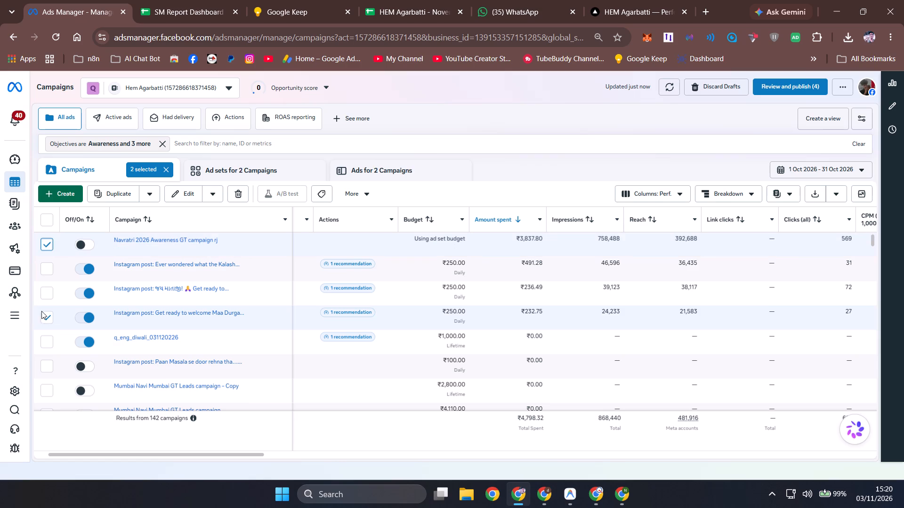
click(46, 317)
click(341, 167)
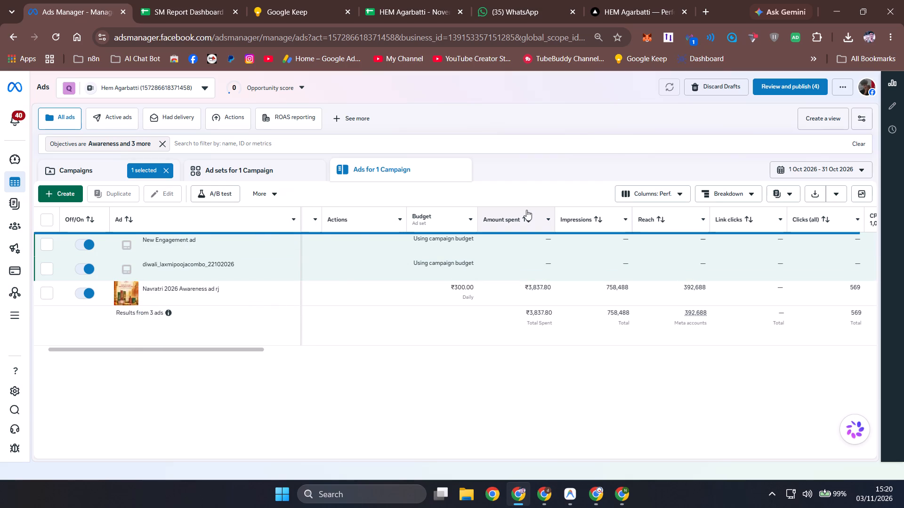
click(109, 179)
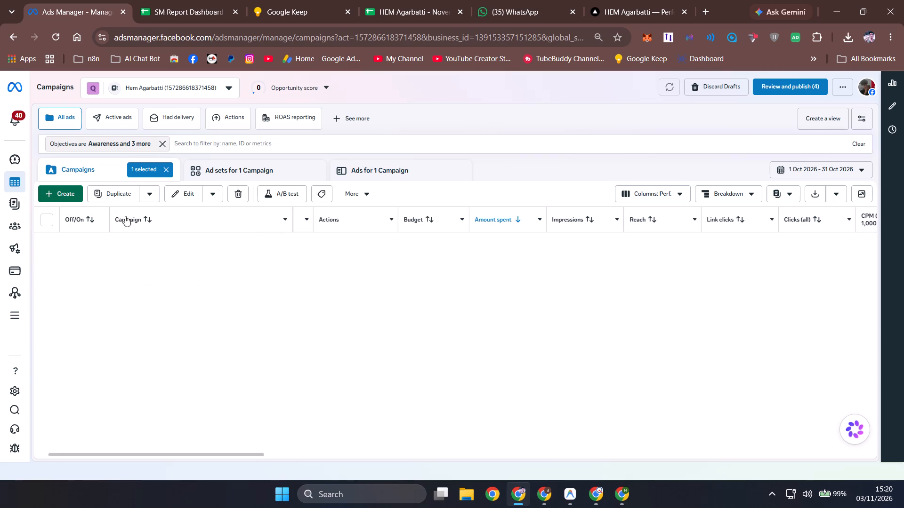
click(54, 246)
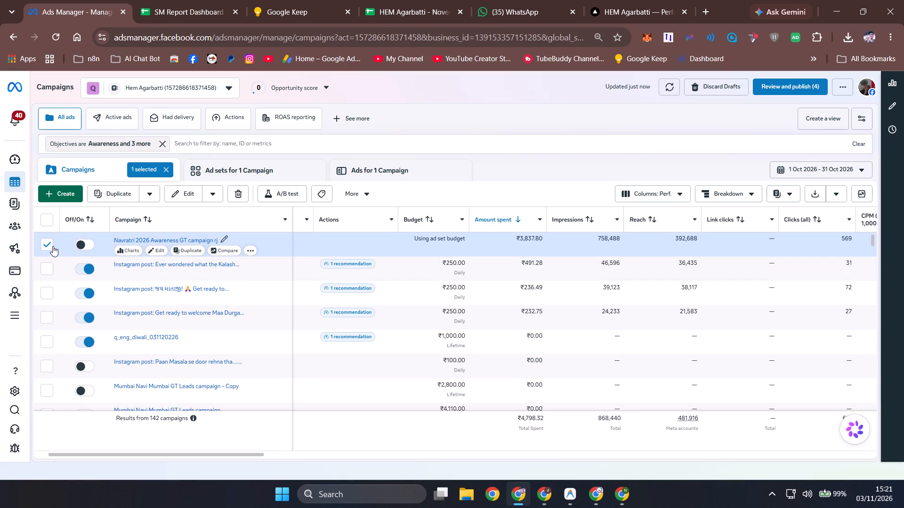
click(52, 246)
Review the campaign list's delivery and amount spent columns for further boosted posts with October spend.
drag(256, 452, 235, 453)
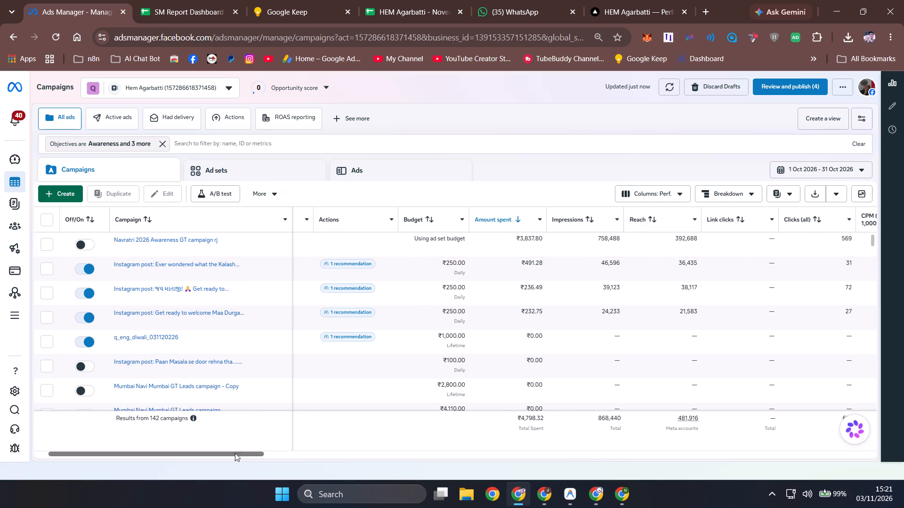
drag(235, 453, 177, 452)
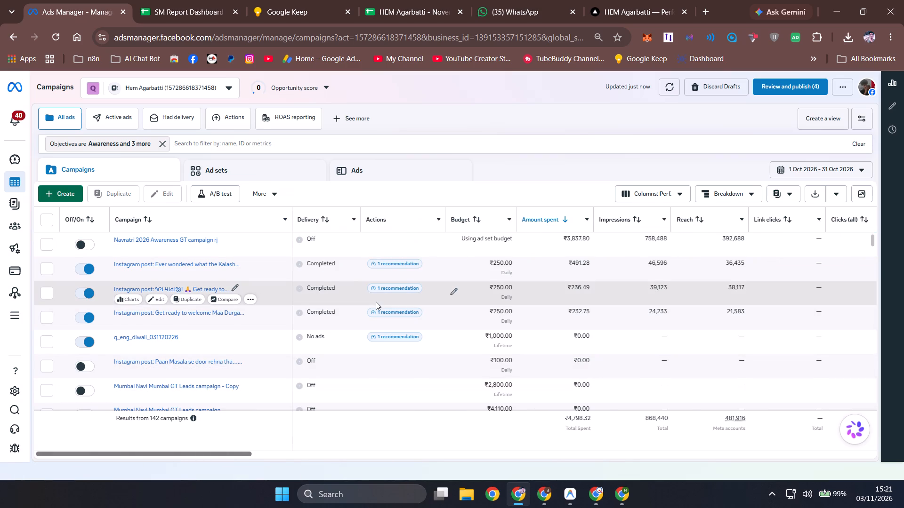
scroll(376, 302, down, 1)
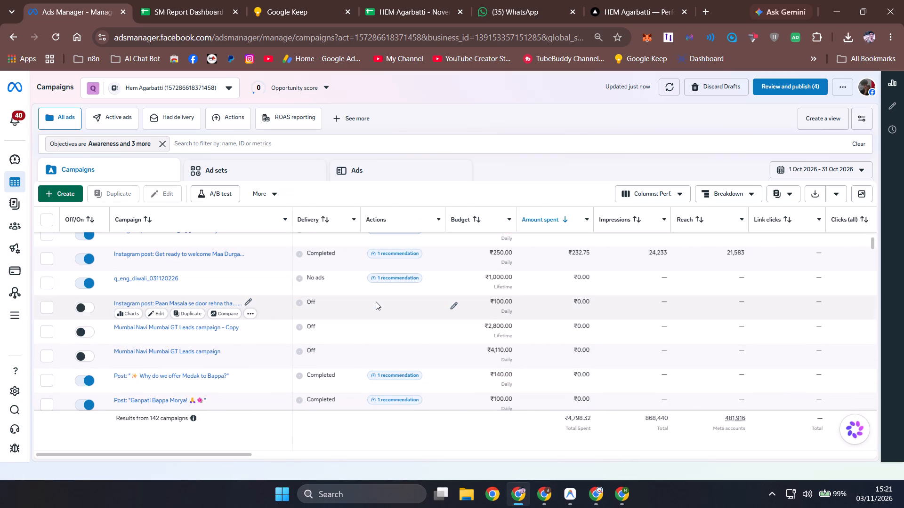
scroll(376, 302, down, 2)
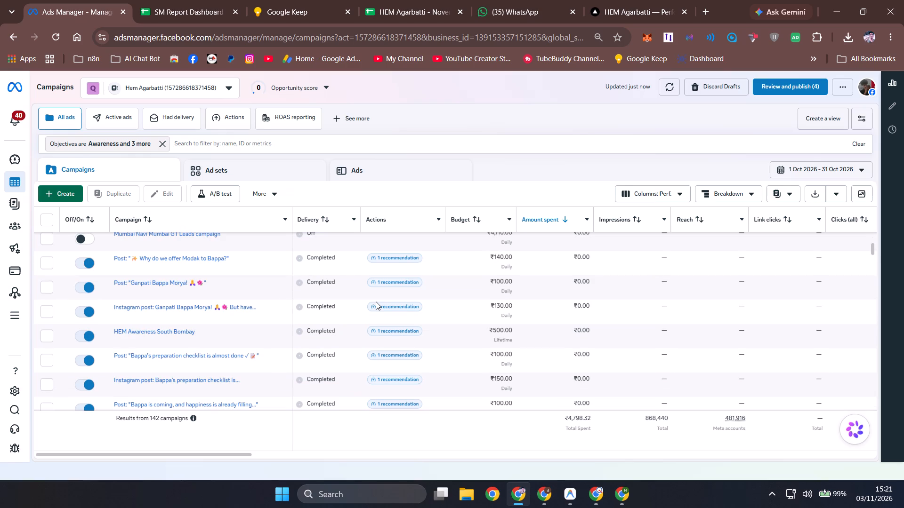
scroll(376, 302, up, 10)
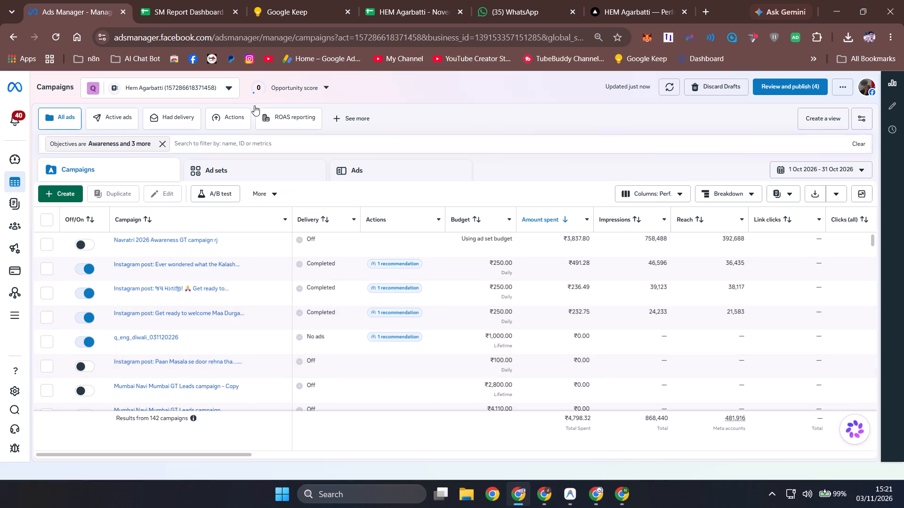
click(149, 0)
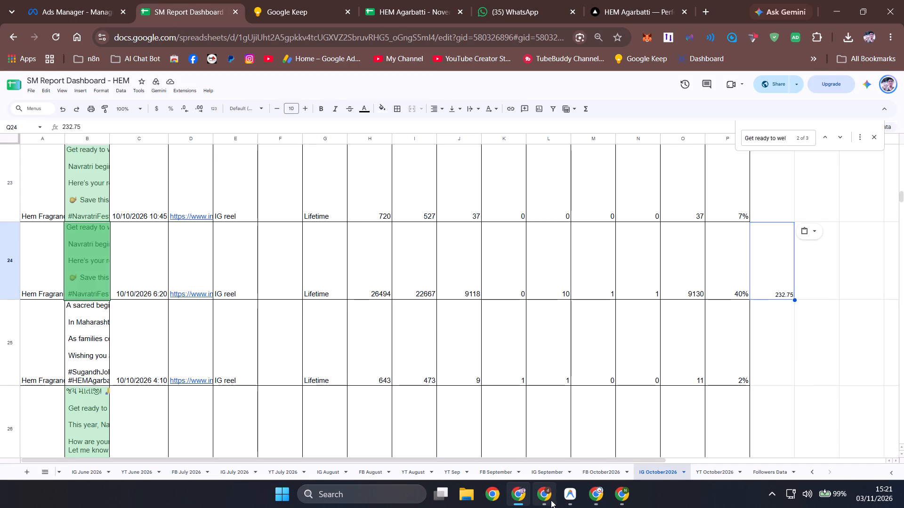
click(22, 15)
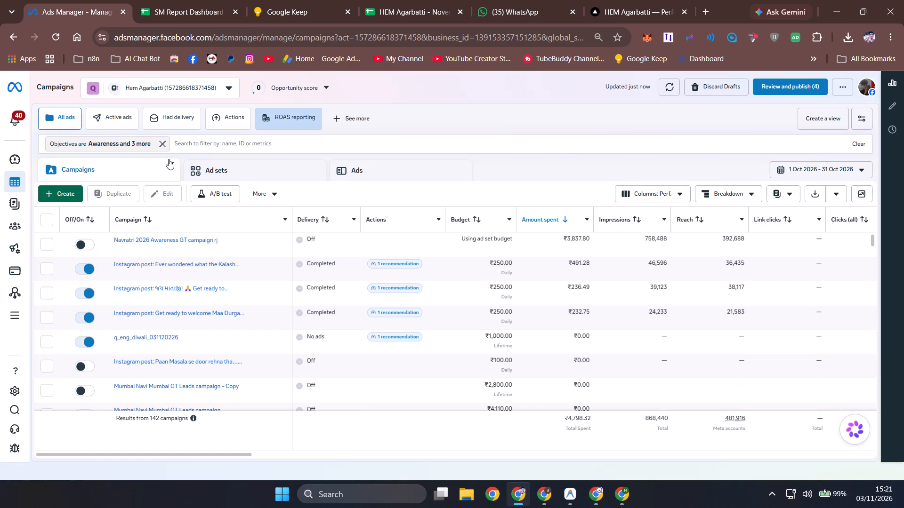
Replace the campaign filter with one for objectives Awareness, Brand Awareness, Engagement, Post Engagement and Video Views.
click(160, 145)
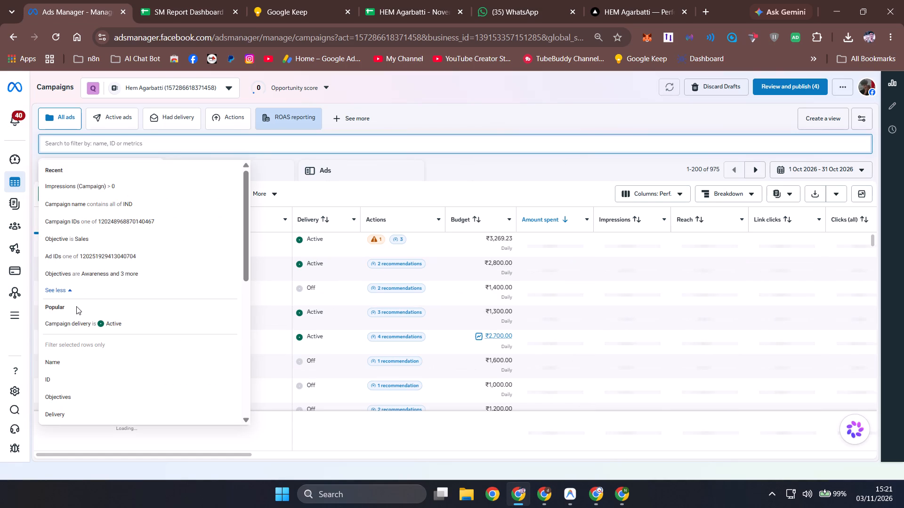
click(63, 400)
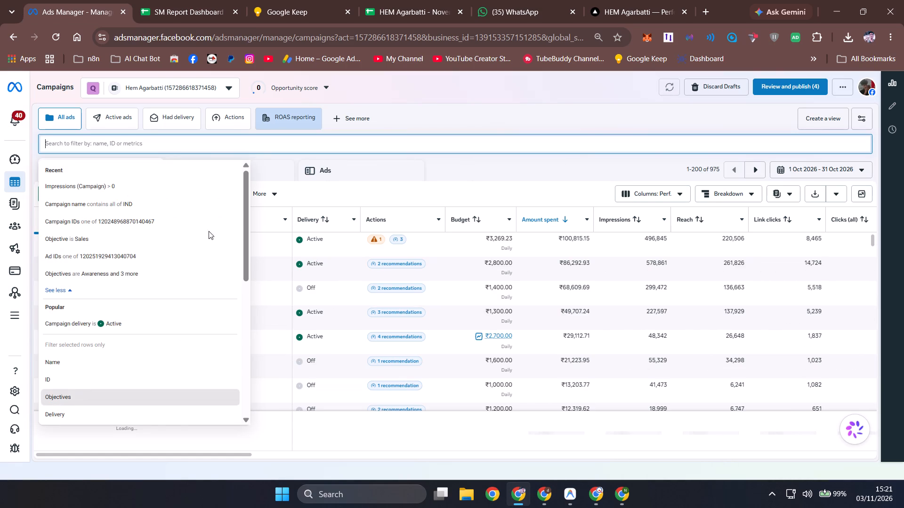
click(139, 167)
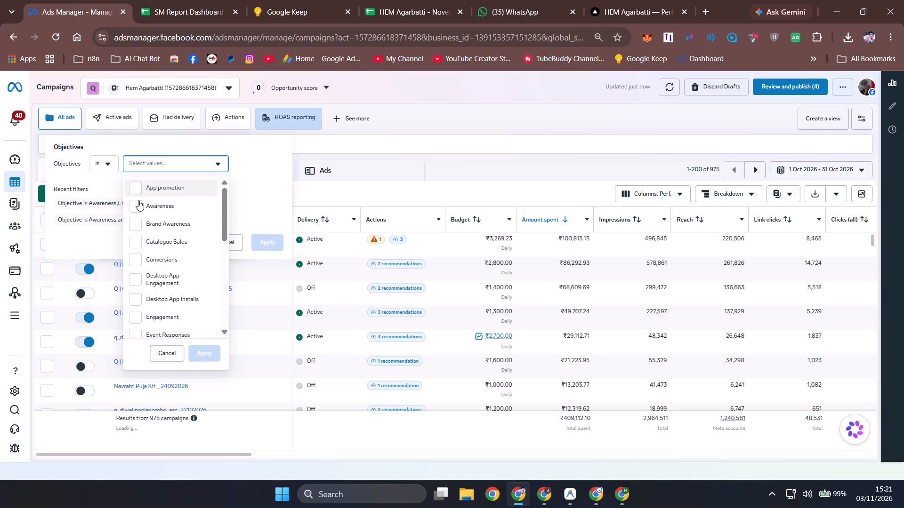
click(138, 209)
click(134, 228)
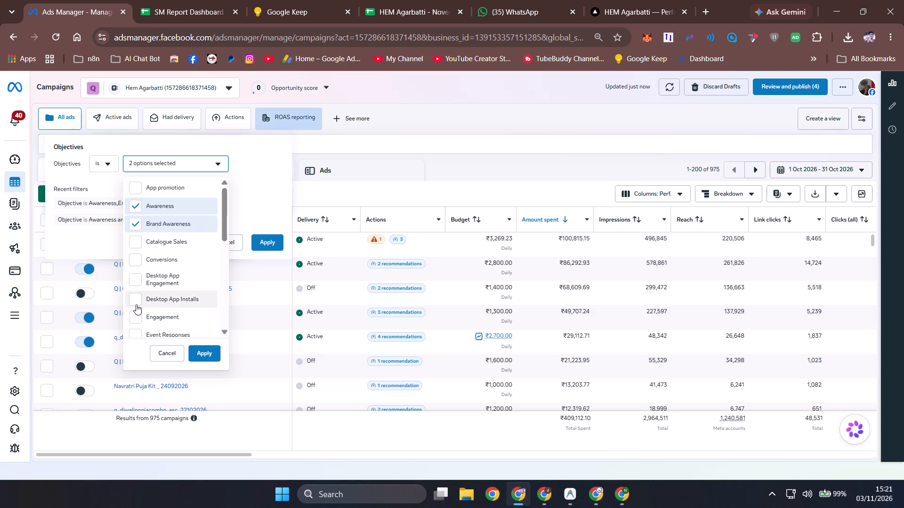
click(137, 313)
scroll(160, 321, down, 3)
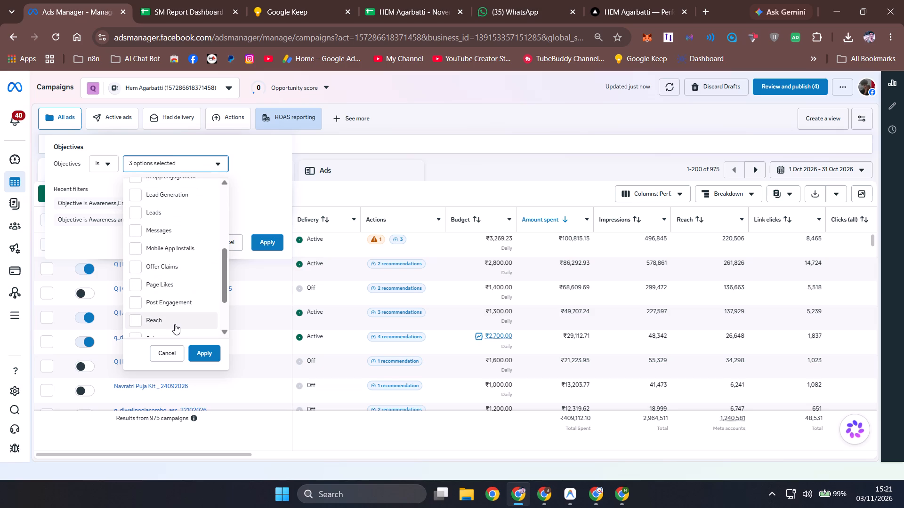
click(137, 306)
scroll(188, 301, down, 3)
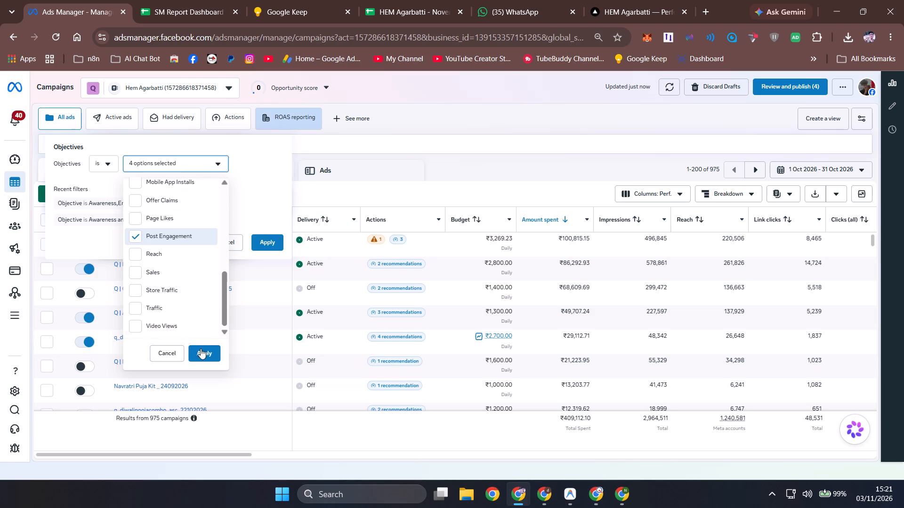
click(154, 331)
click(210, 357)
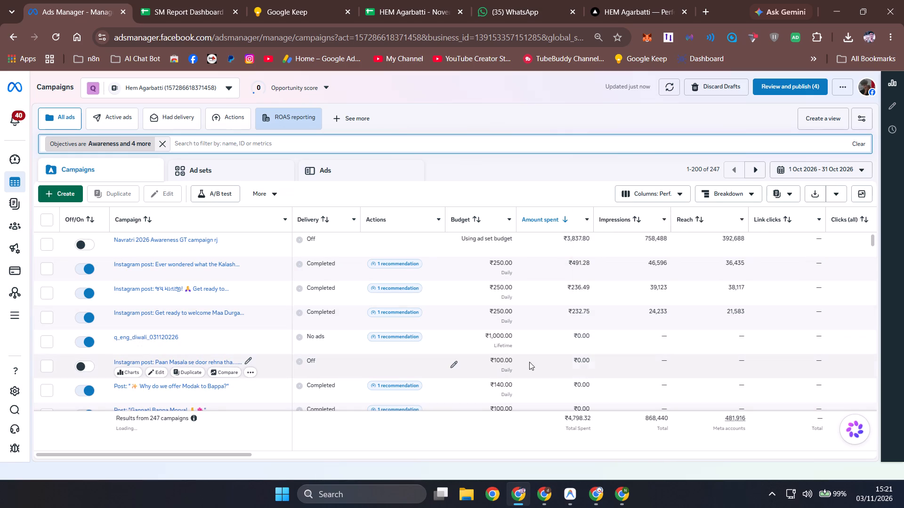
Remove the objectives filter and examine all October campaigns by amount spent for further boosted Instagram posts.
click(165, 144)
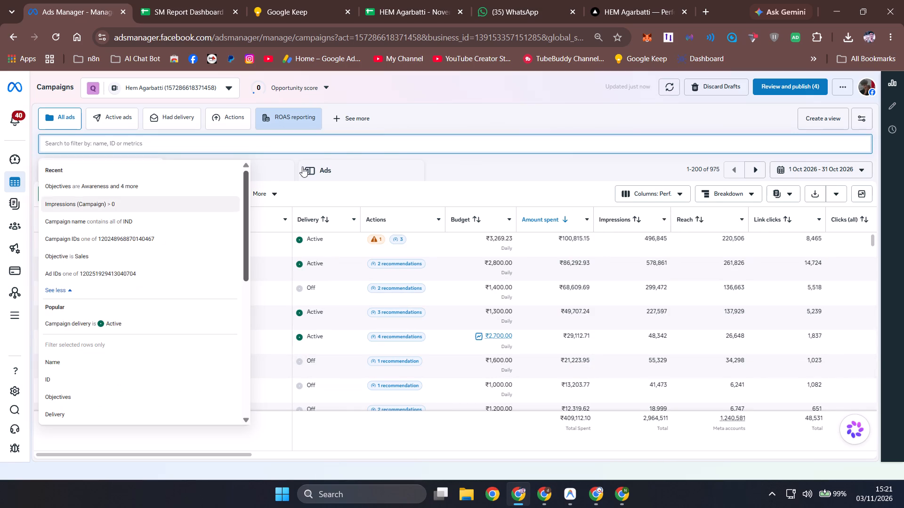
click(514, 179)
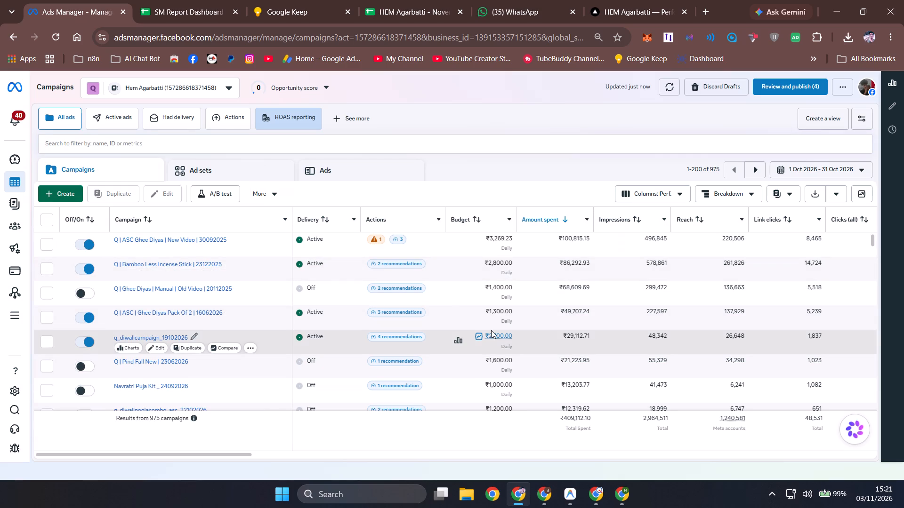
scroll(492, 330, down, 2)
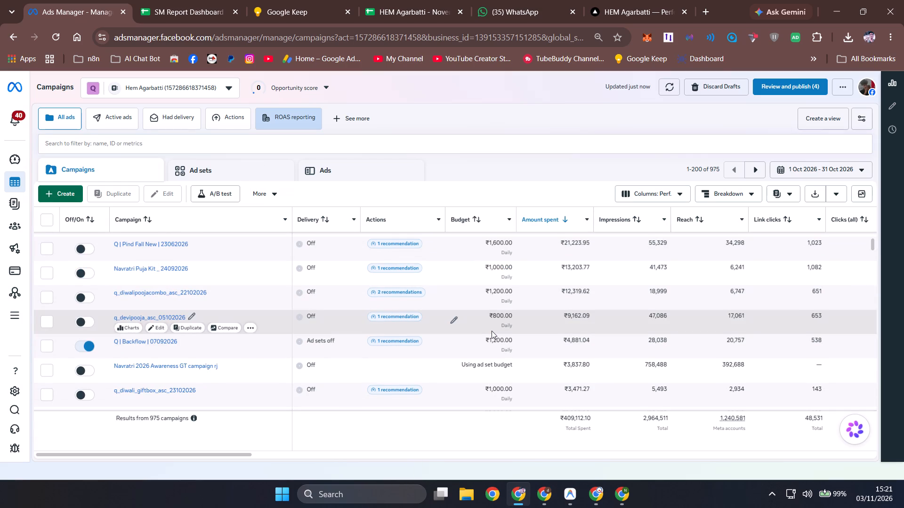
scroll(331, 333, up, 2)
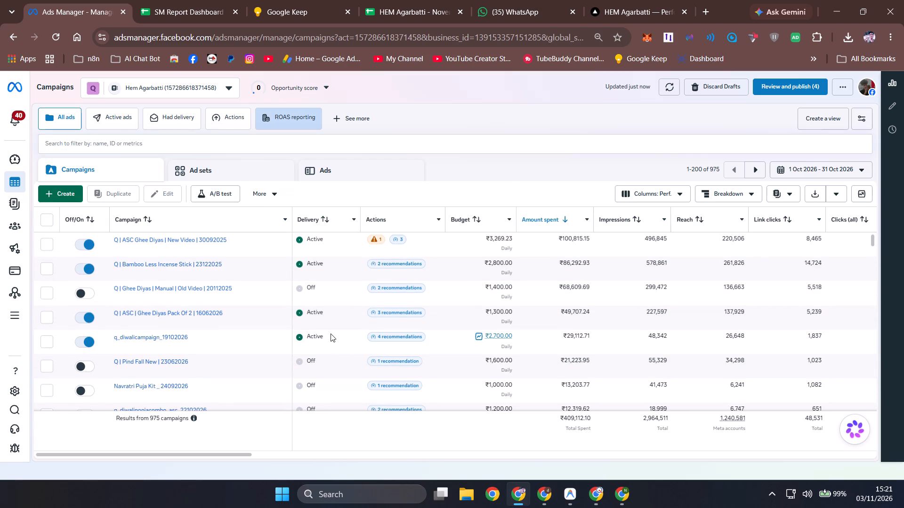
scroll(331, 333, up, 1)
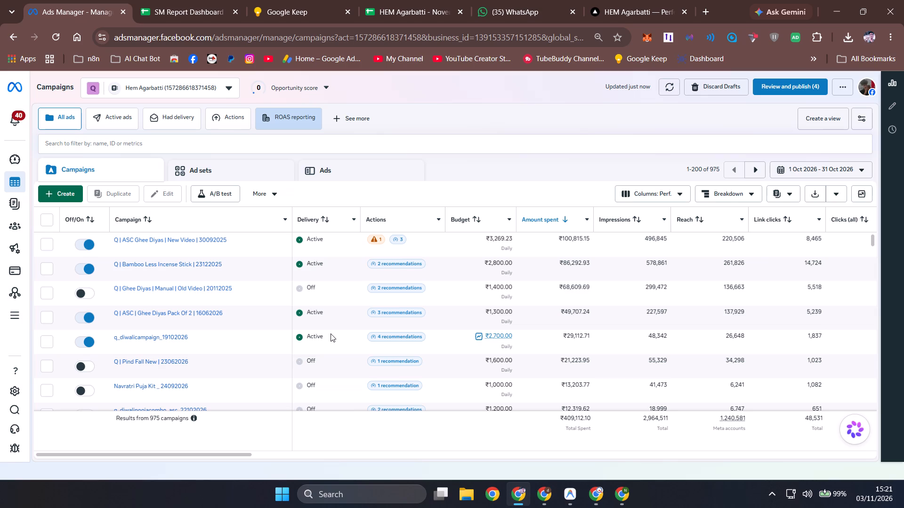
scroll(331, 333, down, 2)
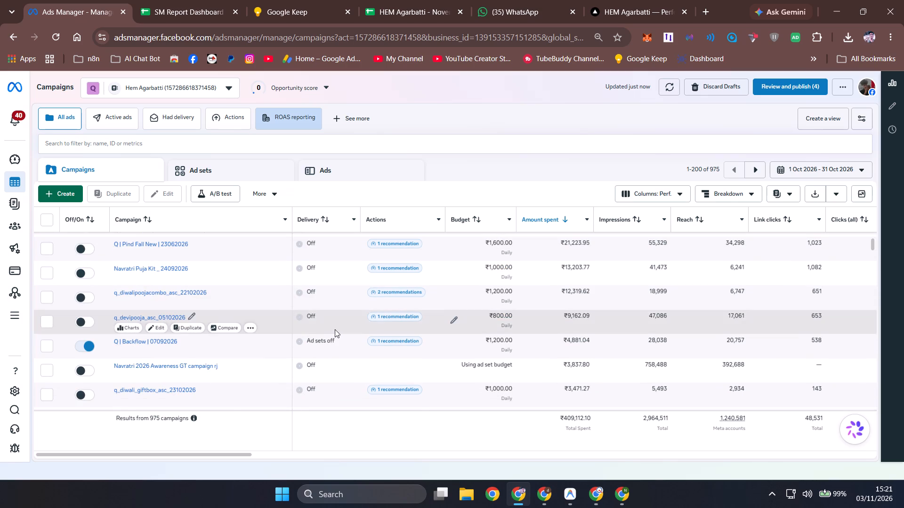
scroll(335, 329, down, 2)
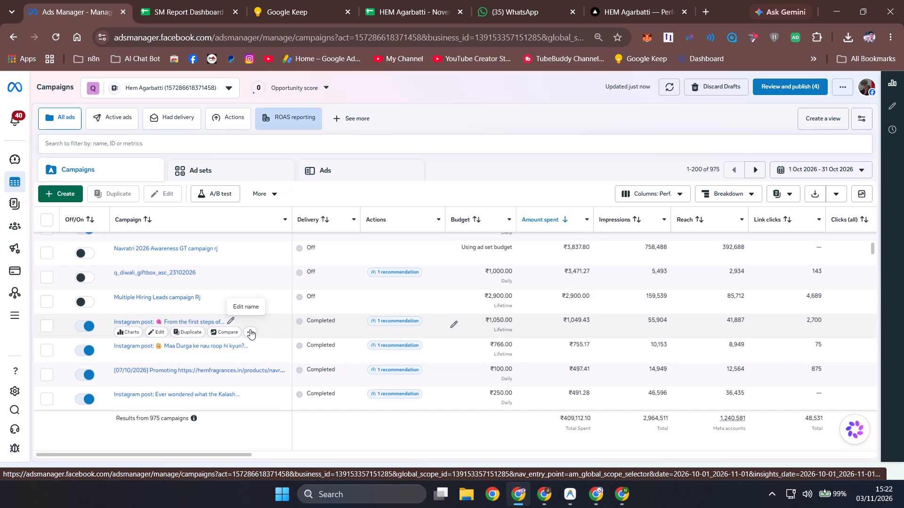
Copy "From the first steps" from the boosted post's campaign name, search IG October2026 for it and select cell Q12 beside the post.
click(234, 320)
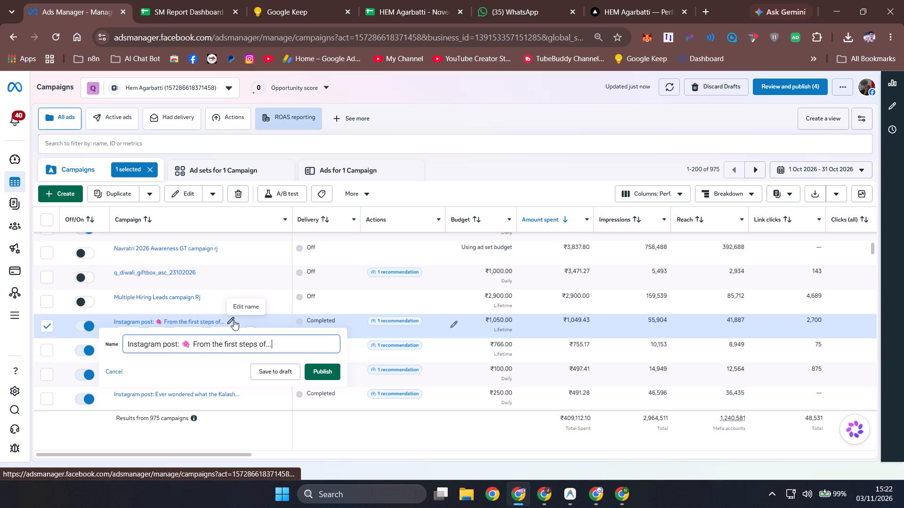
drag(192, 344, 261, 348)
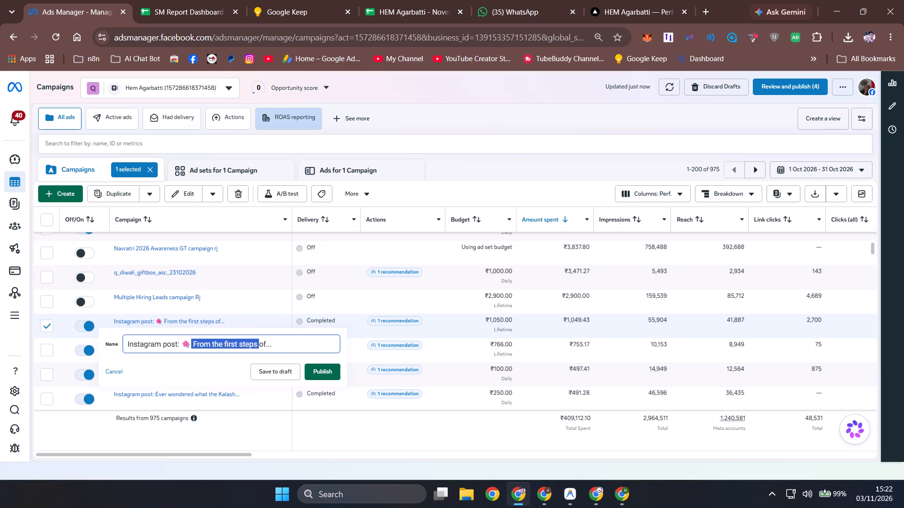
drag(261, 348, 258, 348)
key(ctrl+c)
click(236, 0)
key(ctrl+f)
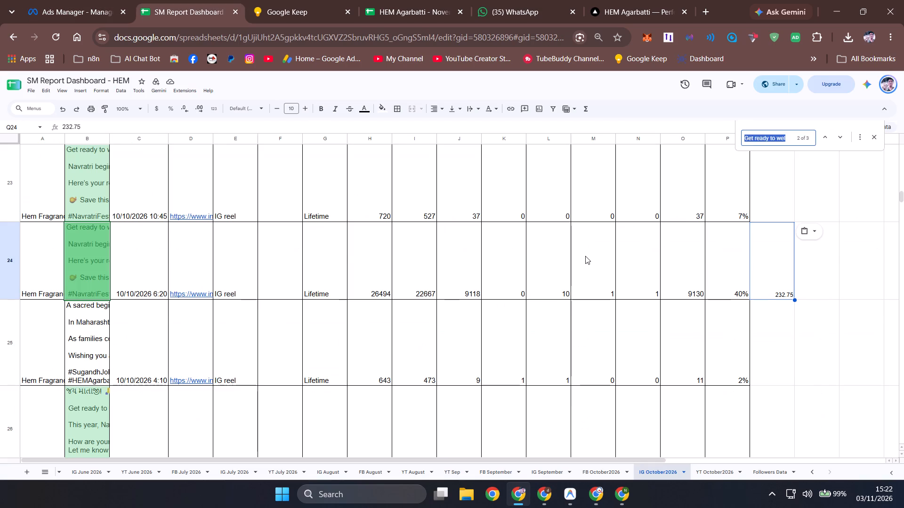
key(ctrl+v)
click(777, 234)
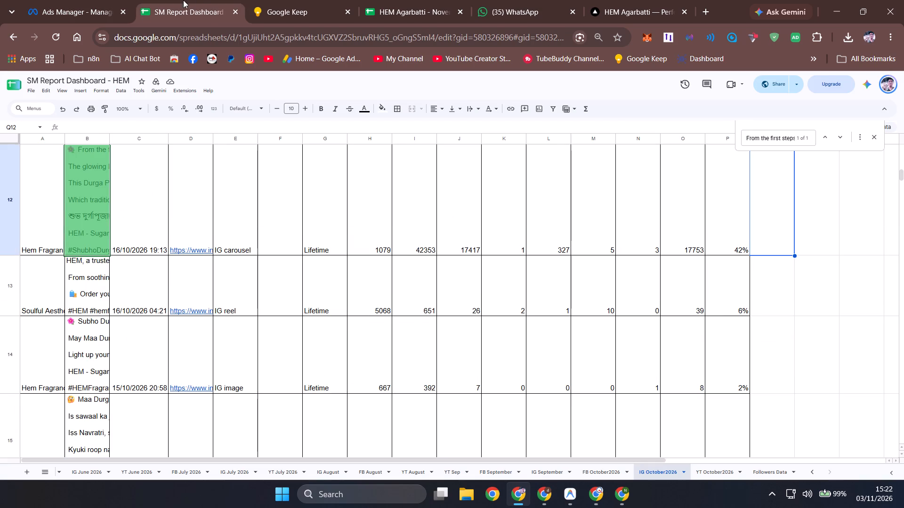
Cancel the campaign name edit and copy that post's spend 1,049.43 into cell Q12 of IG October2026 as a plain value.
click(90, 0)
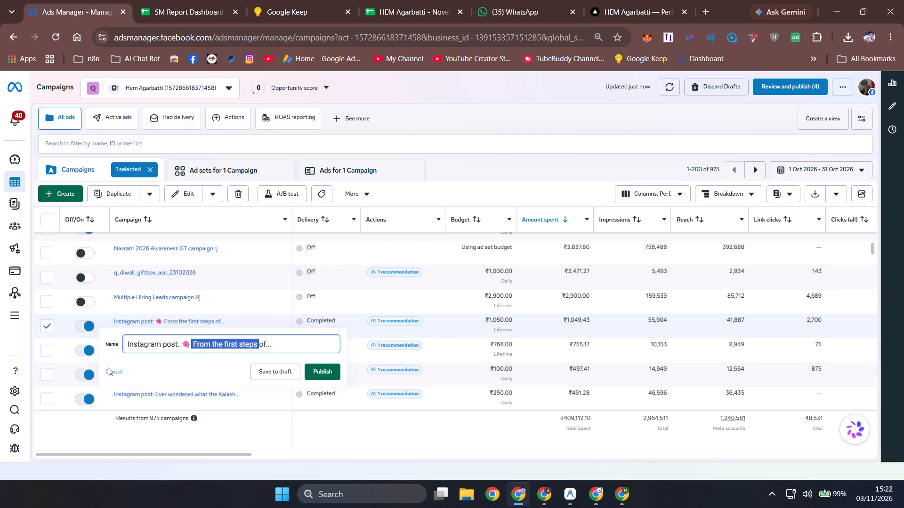
click(109, 369)
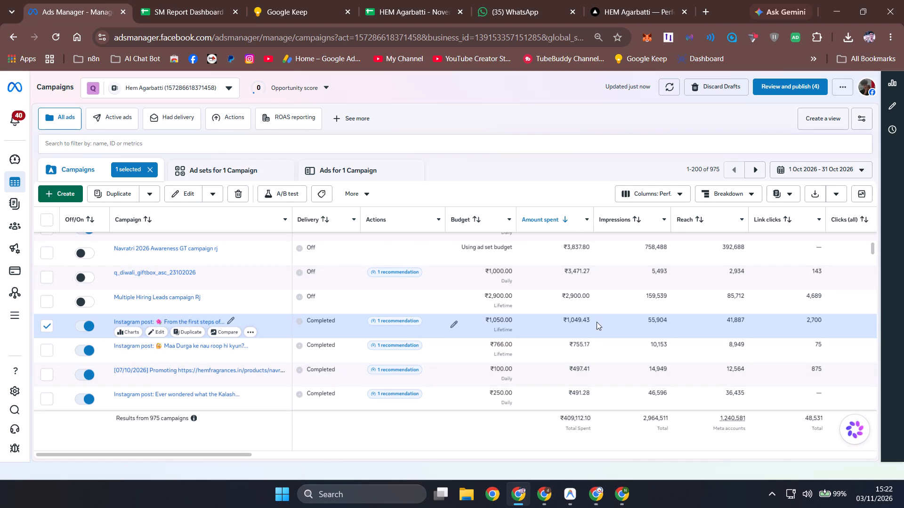
drag(597, 322, 568, 323)
key(ctrl+c)
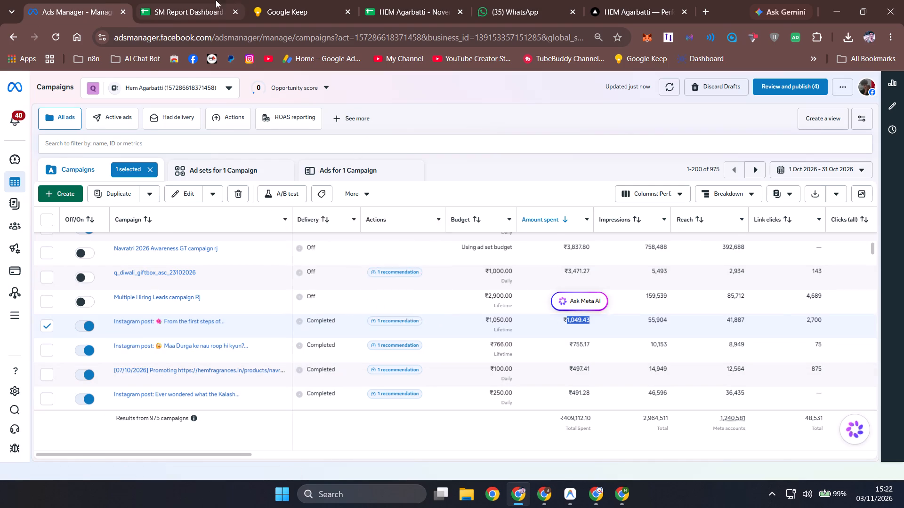
click(216, 0)
click(778, 240)
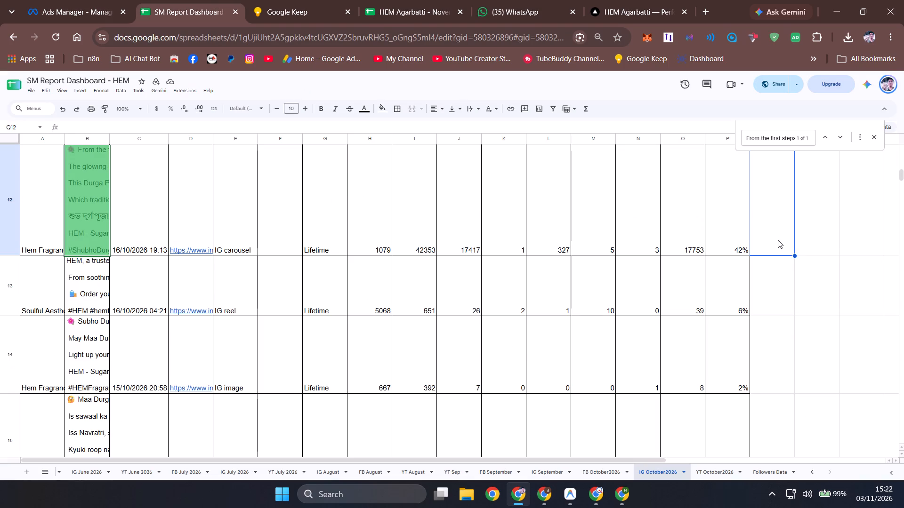
key(ctrl+shift+v)
Copy the amount spent, 755.17, of the "Maa Durga ke nau roop hi kyun?" campaign in Ads Manager.
scroll(276, 298, up, 1)
click(89, 0)
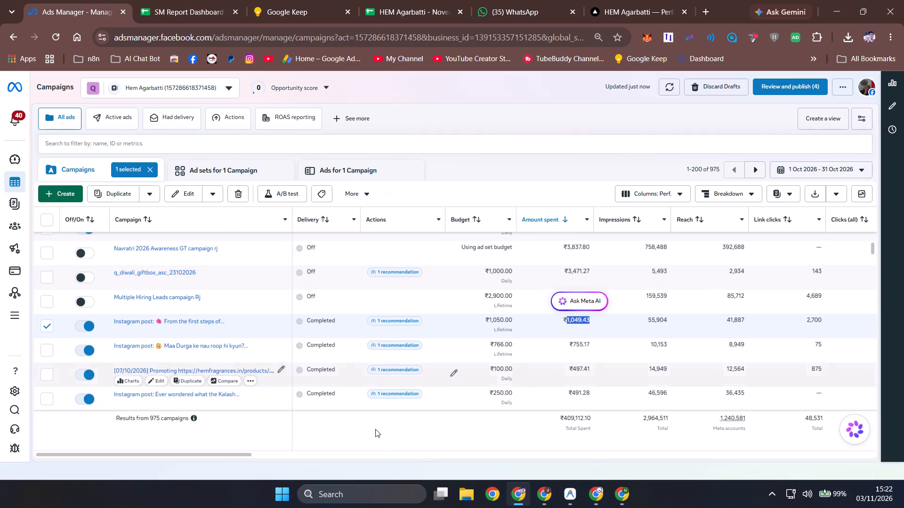
drag(597, 348, 570, 349)
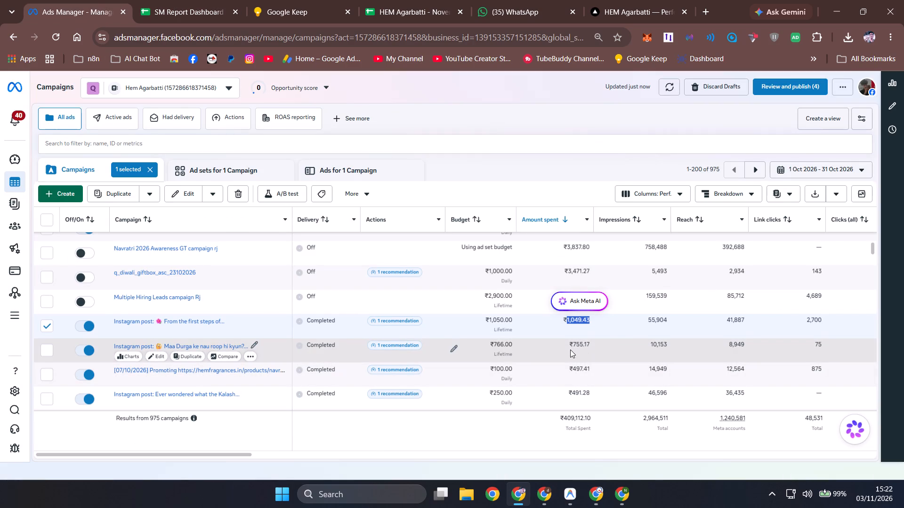
drag(570, 349, 573, 347)
key(ctrl+c)
key(ctrl+c)
key(ctrl+c)
key(ctrl+c)
key(ctrl+c)
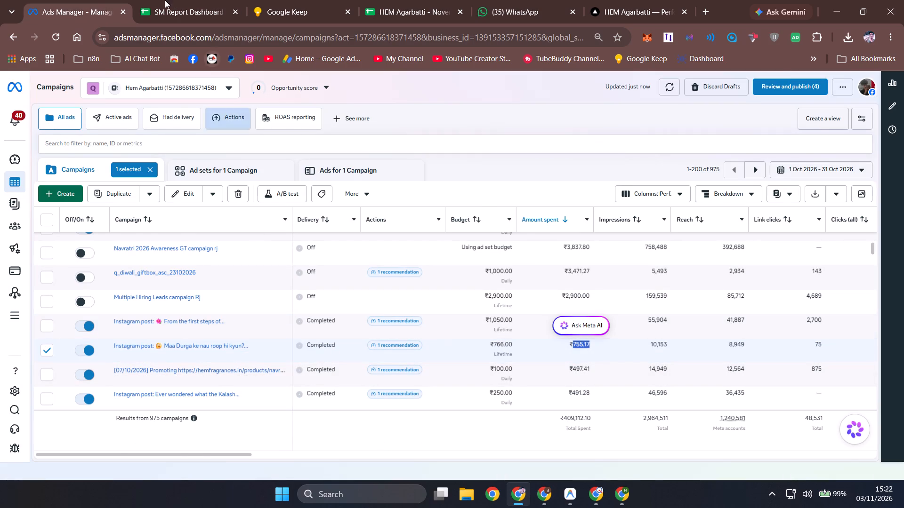
Search the IG October2026 sheet for "maa durg" to locate the matching boosted post.
click(157, 0)
click(683, 354)
key(ctrl+f)
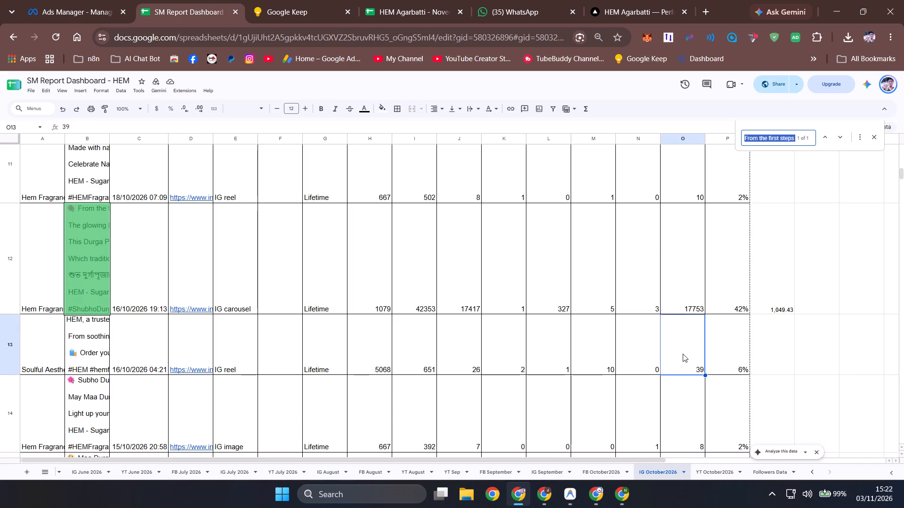
text(maa duru)
key(BackSpace)
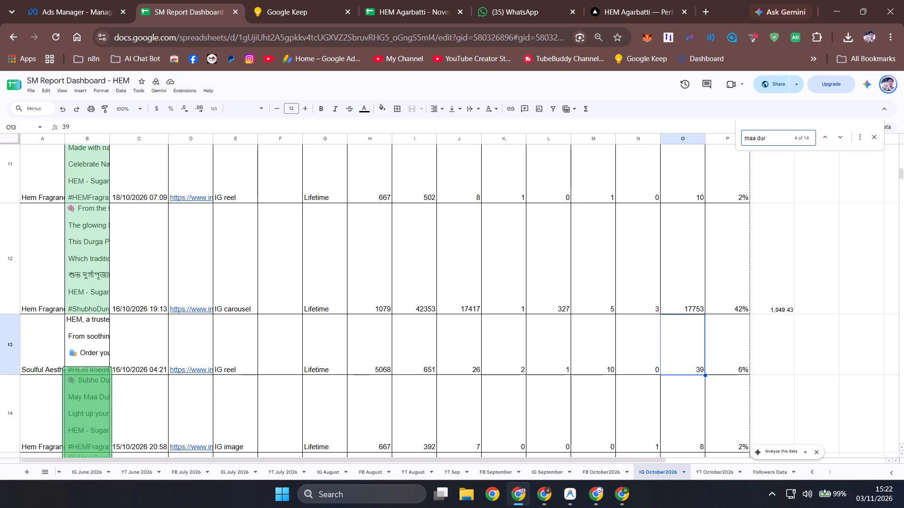
key(g)
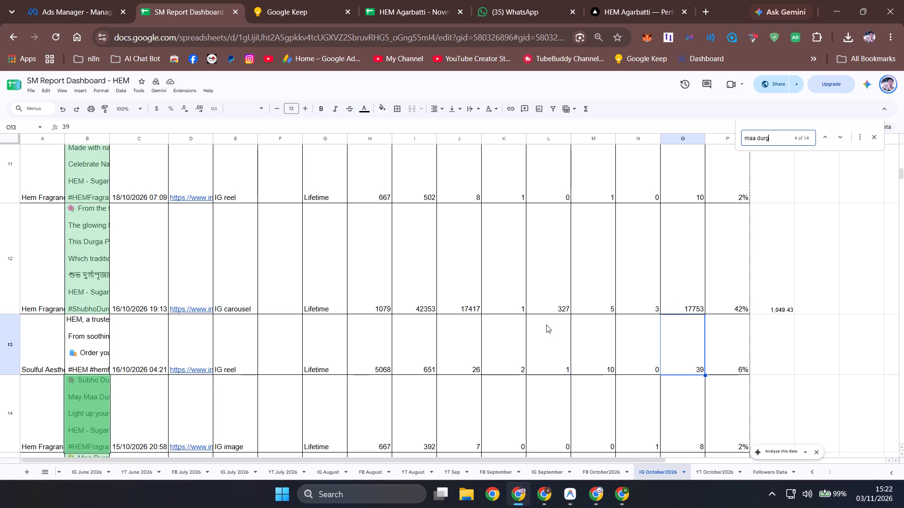
Copy "Maa Durga ke nau roop hi kyun?" from the boosted post's campaign name and search the IG October2026 sheet for it.
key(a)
click(69, 0)
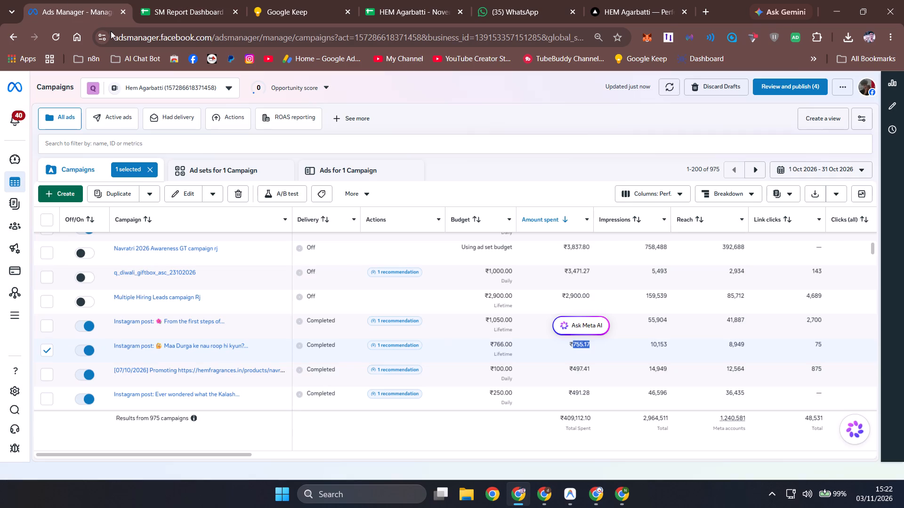
click(233, 0)
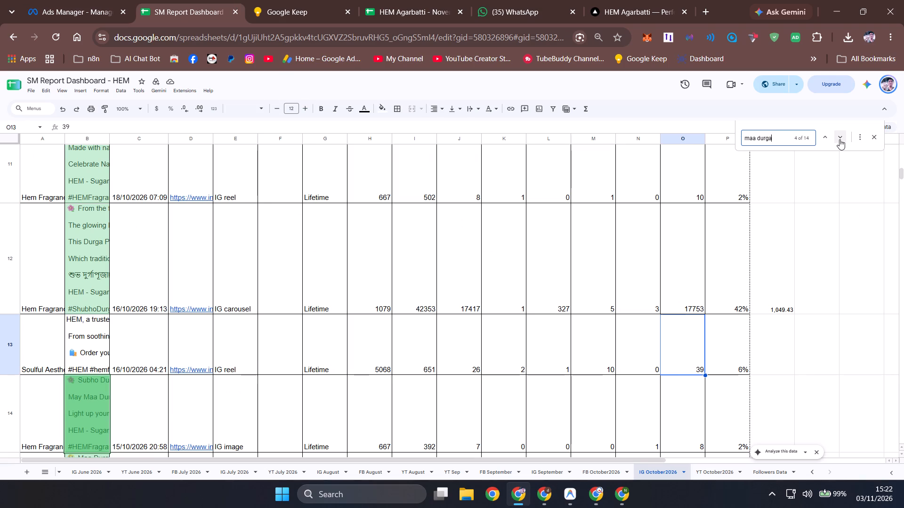
click(76, 0)
click(254, 344)
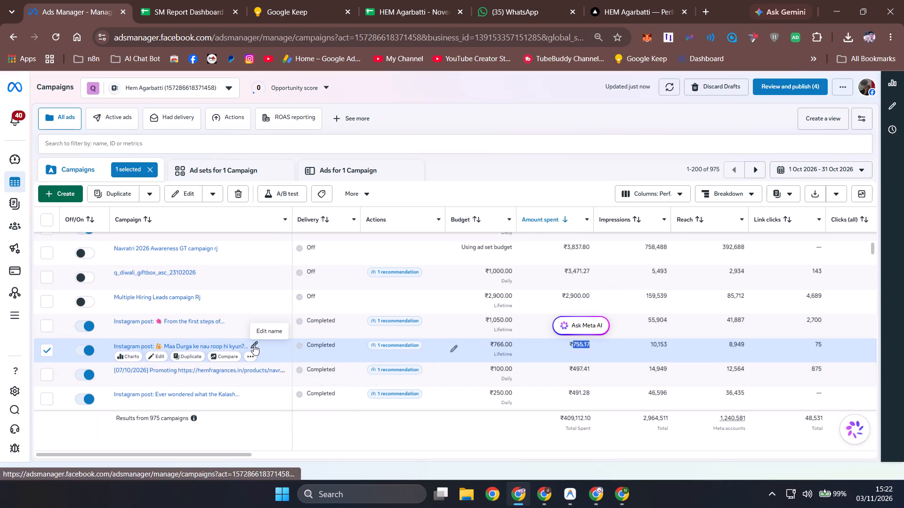
drag(194, 369, 297, 372)
key(ctrl+c)
click(135, 0)
key(ctrl+f)
key(ctrl+v)
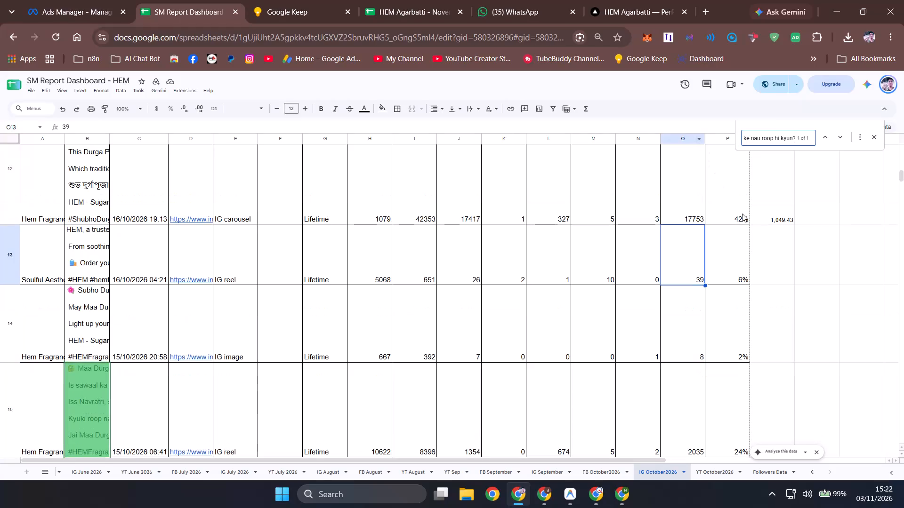
scroll(736, 388, down, 2)
Copy that campaign's amount spent, 755.17, from Ads Manager into cell Q15 of IG October2026 as a plain value.
click(113, 0)
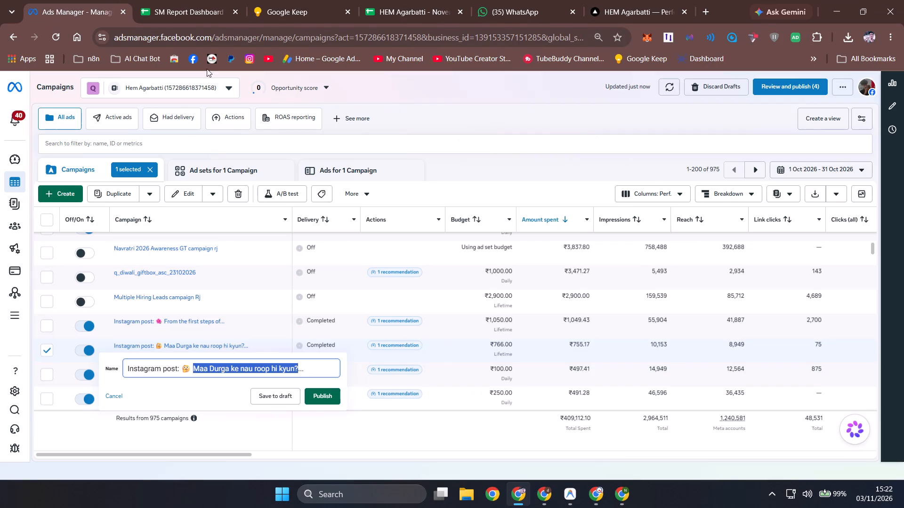
drag(599, 346, 573, 351)
key(ctrl+c)
click(202, 0)
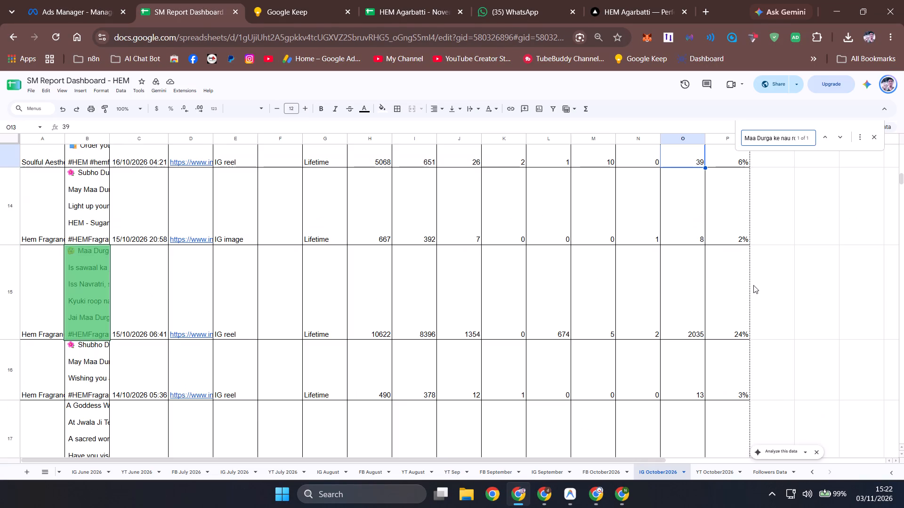
click(782, 310)
key(ctrl+shift+v)
Cancel the campaign name edit and deselect the "Maa Durga ke nau roop hi kyun?" campaign in Ads Manager.
click(71, 0)
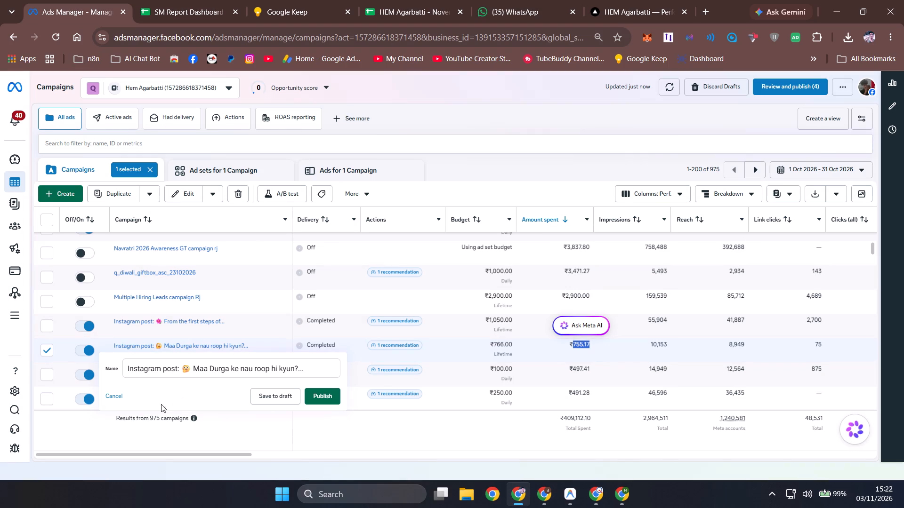
click(120, 398)
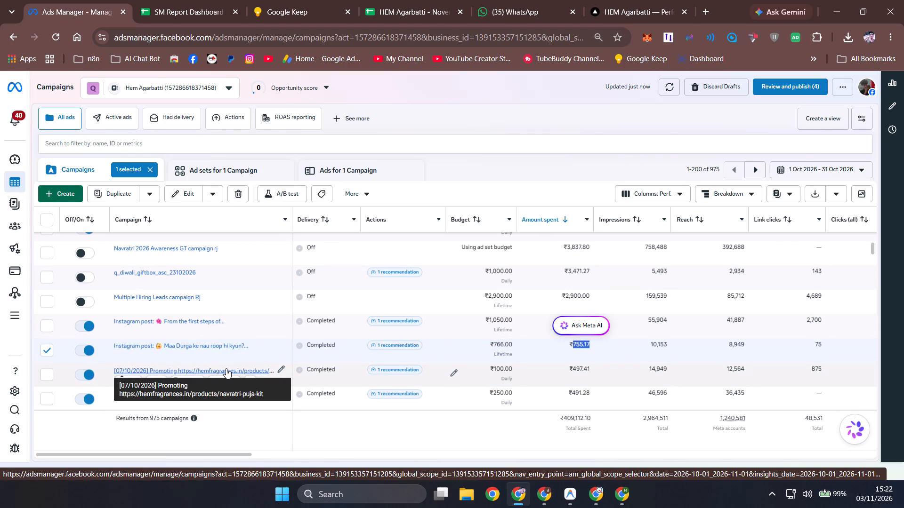
click(38, 349)
click(45, 351)
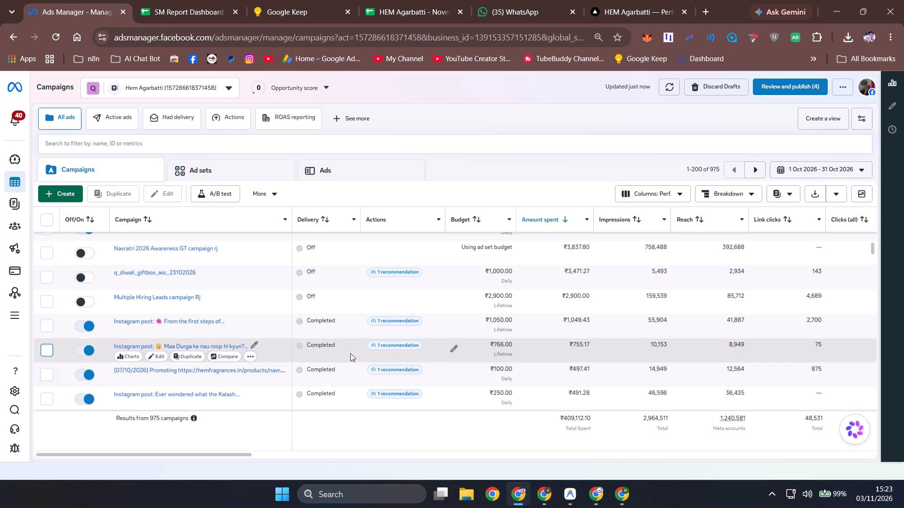
scroll(355, 360, down, 1)
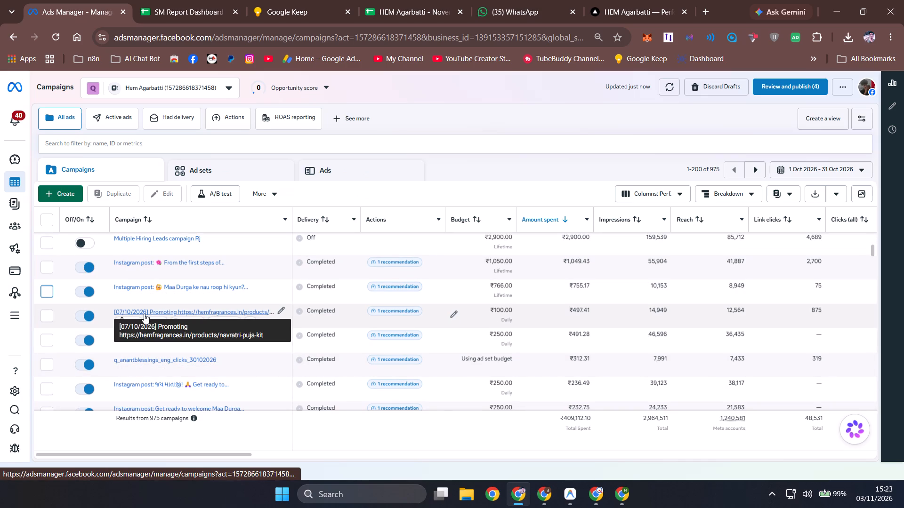
Open the completed website promotion ad of the [07/10/2026] hemfragrances.in campaign in the ad editor to identify its post.
click(44, 318)
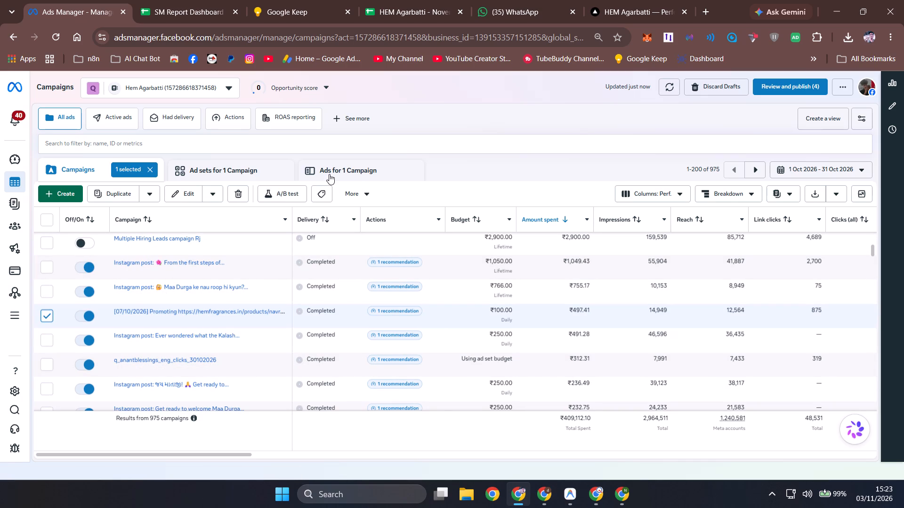
click(329, 174)
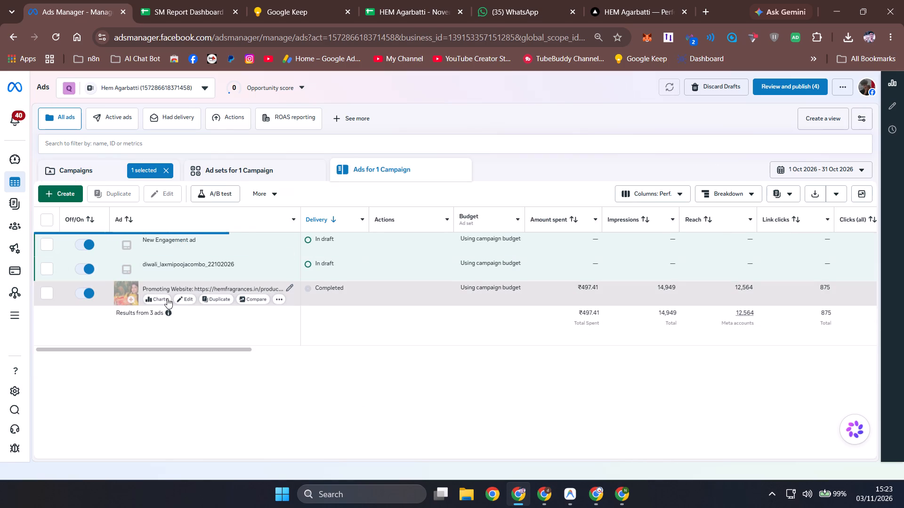
click(186, 298)
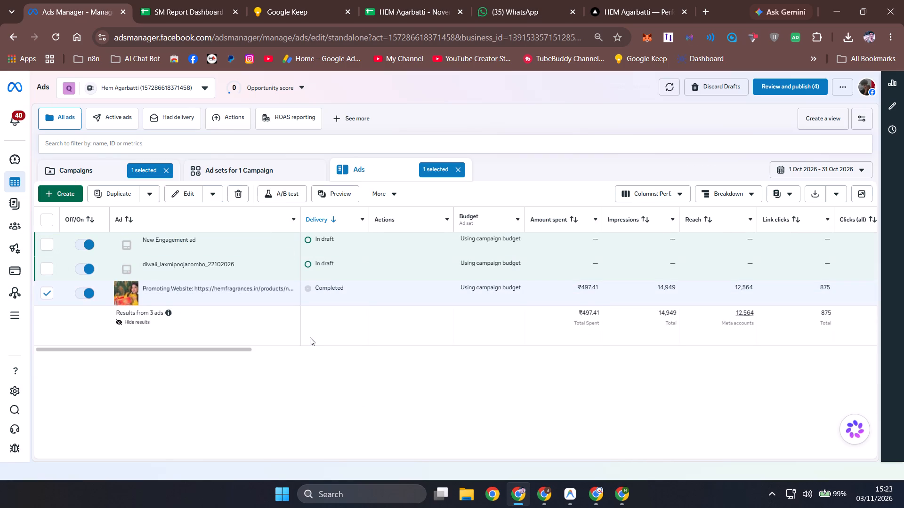
Examine the video and caption in the ad preview of the [07/10/2026] hemfragrances.in website promotion to identify its post.
click(181, 300)
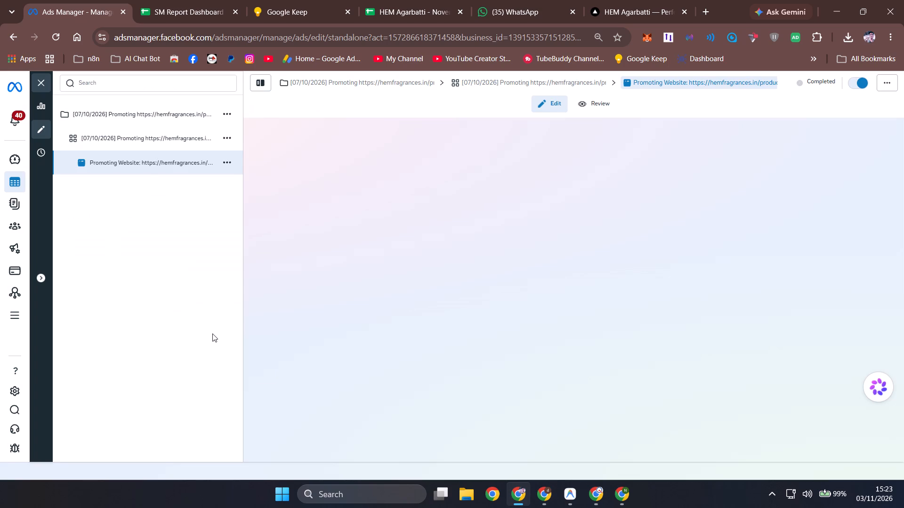
scroll(502, 349, down, 1)
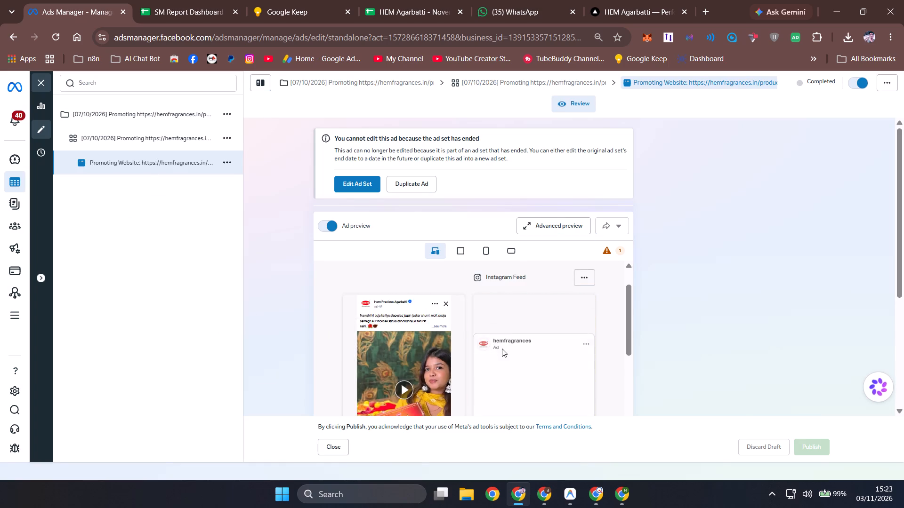
scroll(502, 349, down, 1)
scroll(468, 367, down, 1)
scroll(507, 366, up, 4)
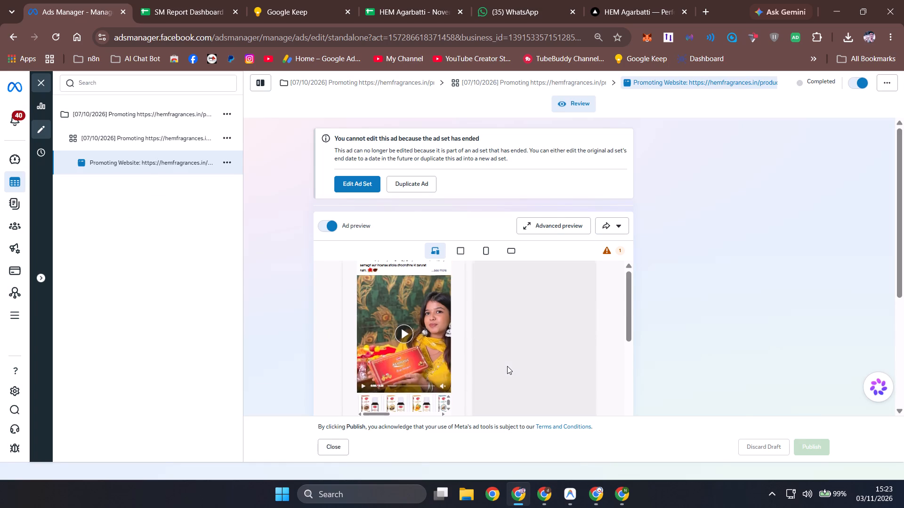
drag(360, 320, 398, 324)
scroll(455, 325, down, 8)
scroll(490, 397, down, 3)
scroll(667, 362, down, 5)
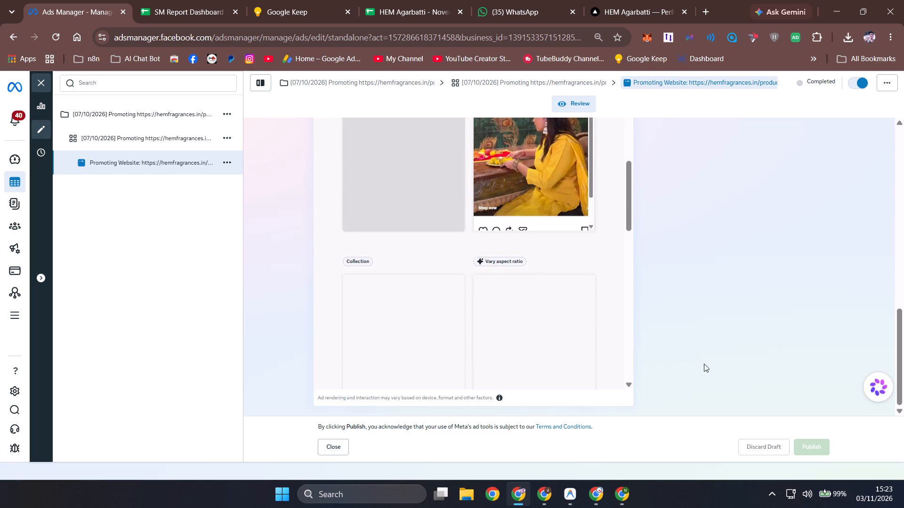
scroll(514, 360, up, 3)
scroll(460, 333, up, 4)
scroll(419, 272, up, 2)
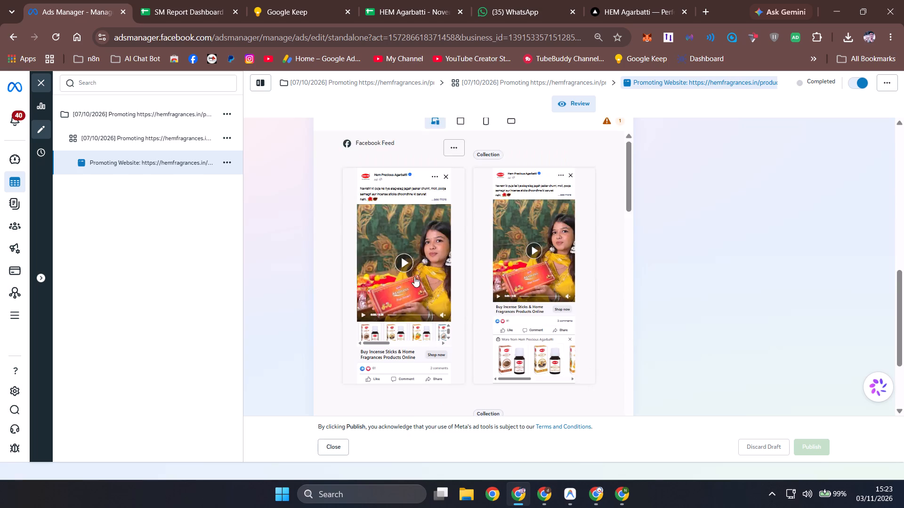
drag(359, 248, 401, 254)
triple_click(384, 247)
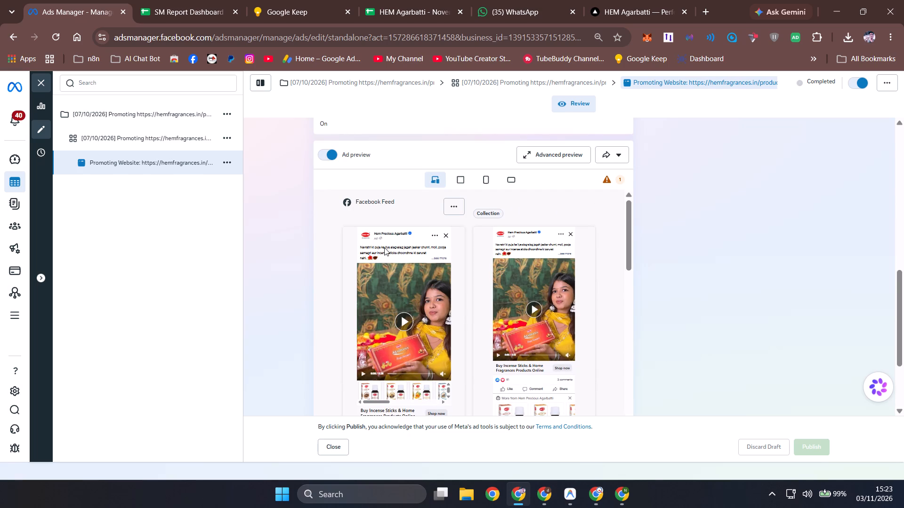
click(384, 247)
click(323, 268)
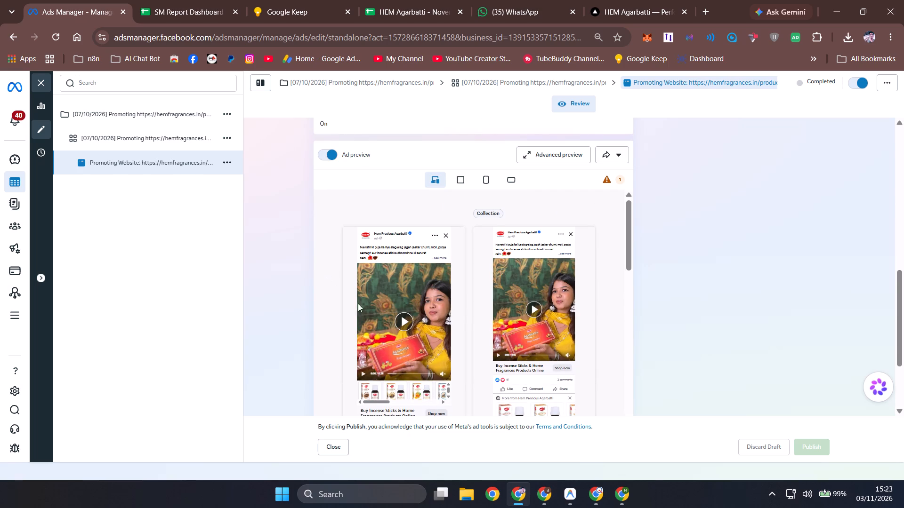
click(40, 87)
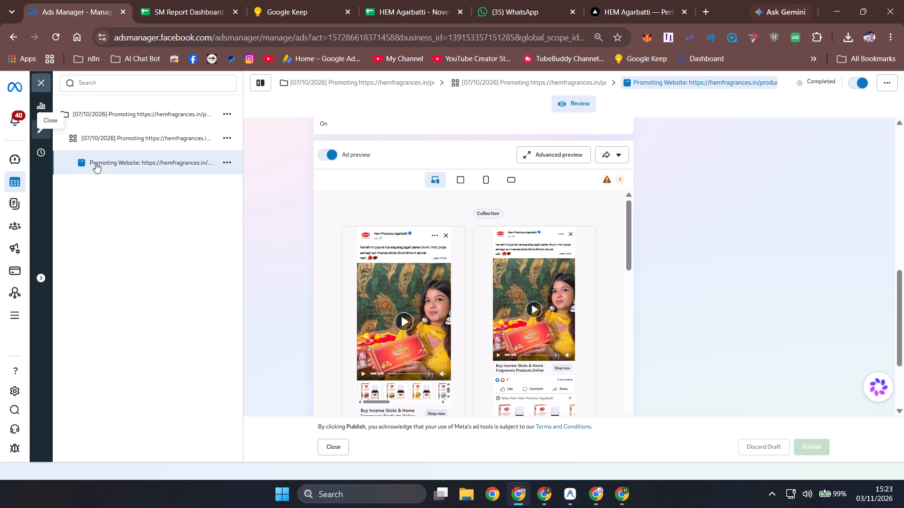
Return to the campaign list and copy the amount spent, 497.41, of the [07/10/2026] hemfragrances.in promotion campaign.
click(64, 158)
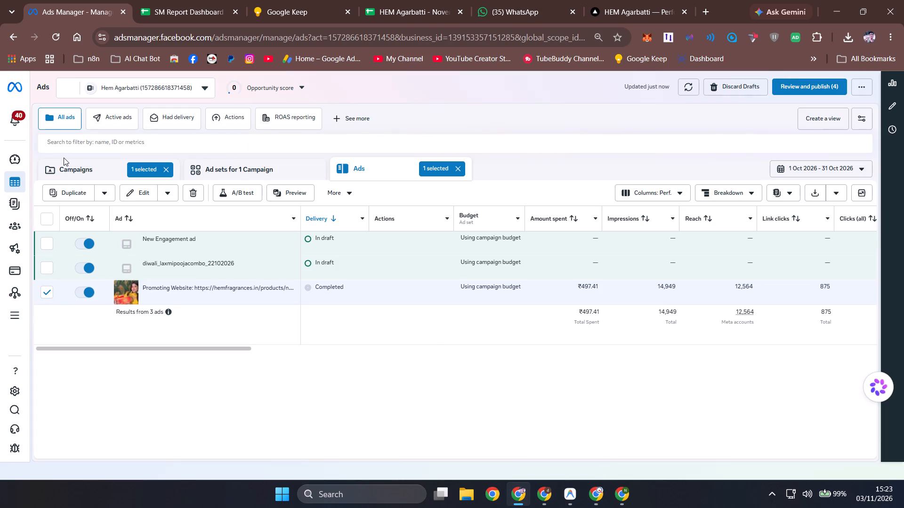
click(81, 175)
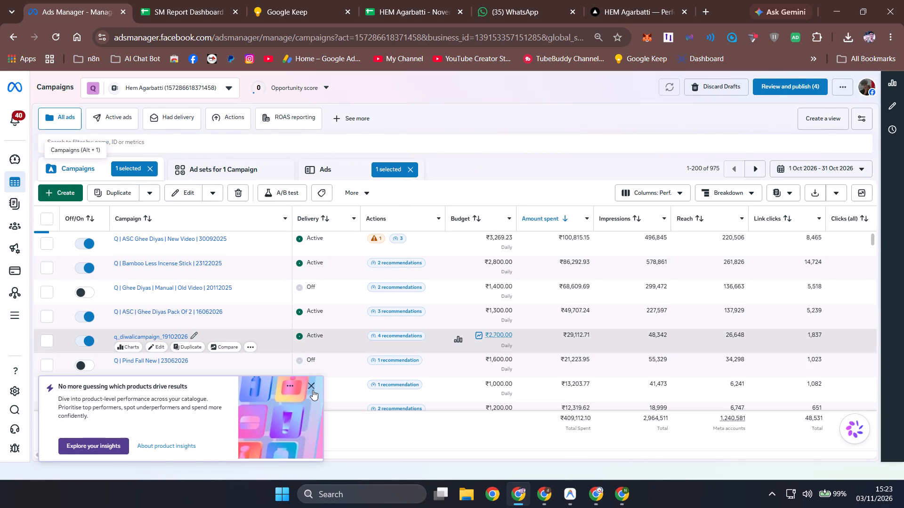
click(313, 387)
scroll(234, 369, down, 4)
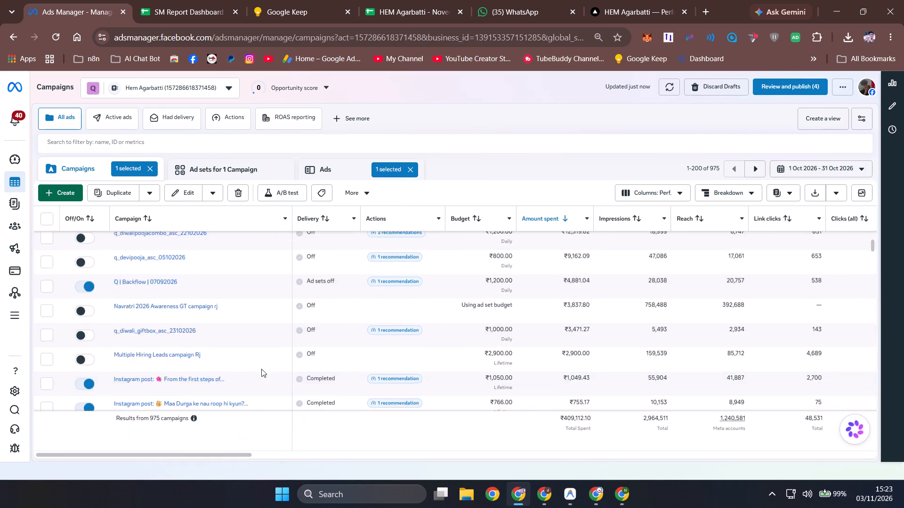
scroll(274, 370, down, 1)
drag(596, 309, 585, 310)
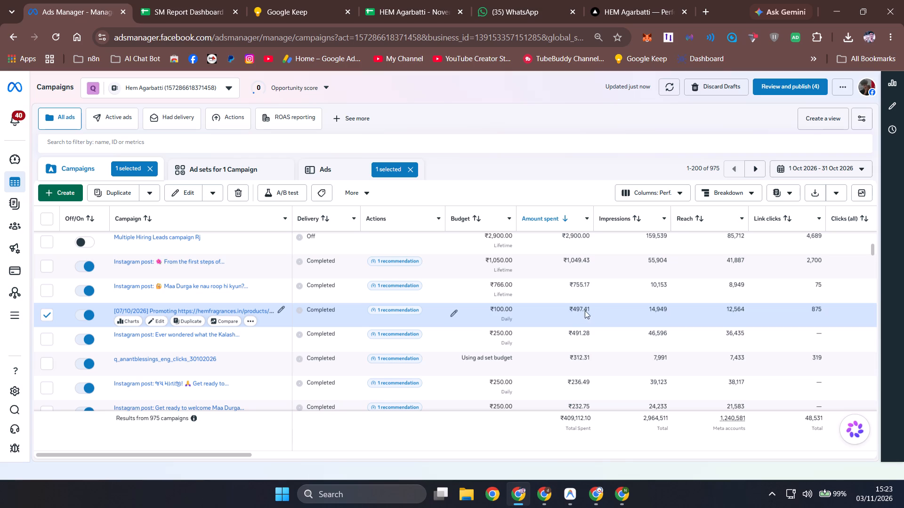
drag(585, 310, 572, 312)
key(ctrl+c)
key(ctrl+c)
key(ctrl+c)
Switch to the SM Report Dashboard spreadsheet to record the copied spend.
click(210, 0)
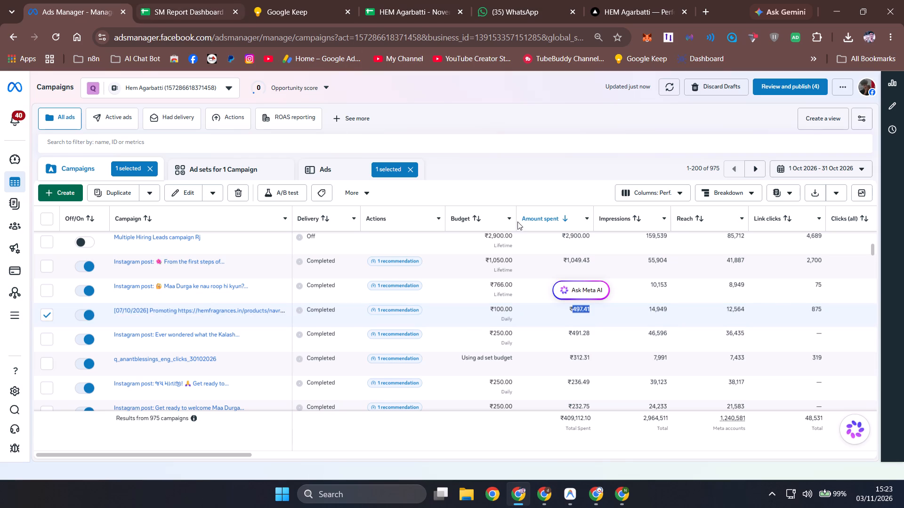
Search the IG October2026 sheet for "navratri ke pooja", shortening the term to "navratri ke", to locate the promoted post.
click(687, 355)
key(ctrl+f)
text(navrat)
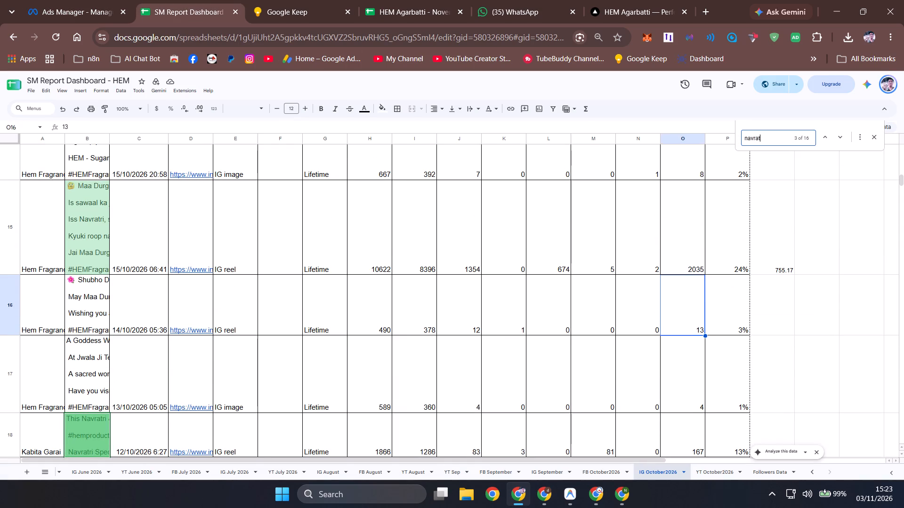
text(ri ke)
key(space)
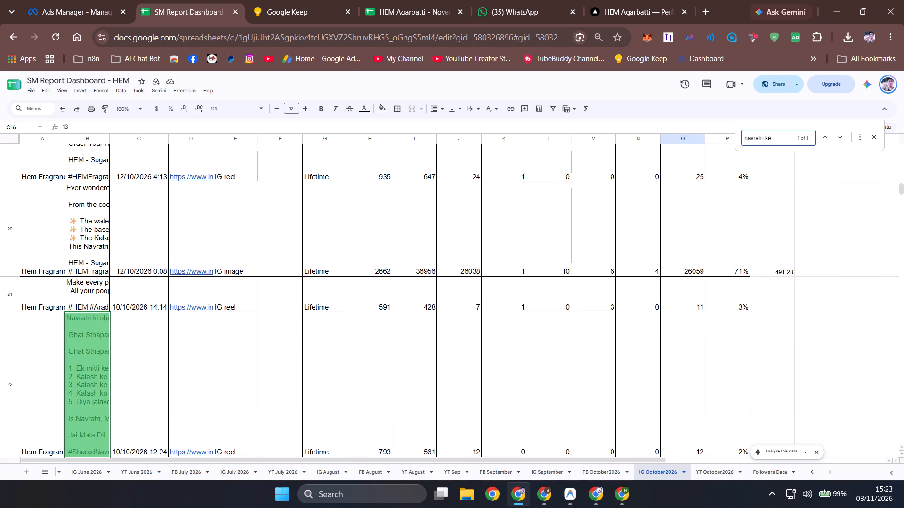
text(pooja)
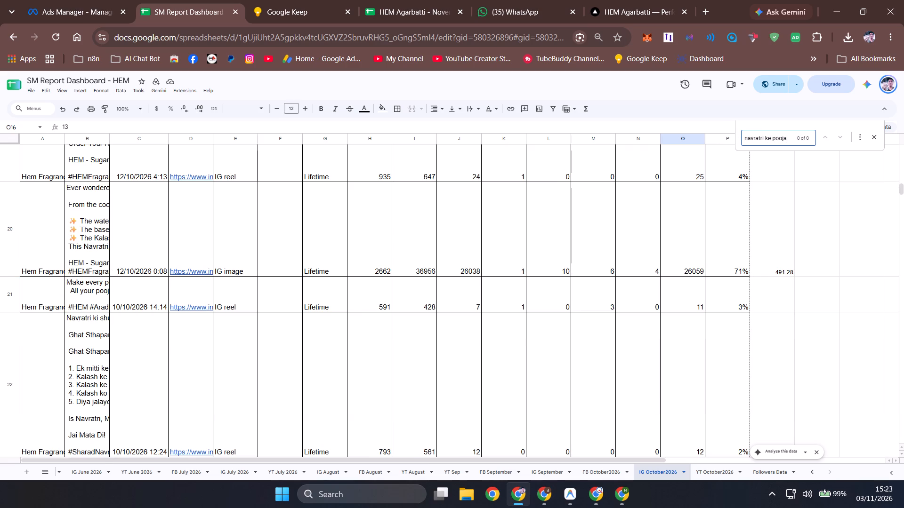
key(BackSpace)
key(BackSpace)
key(BackSpace)
key(BackSpace)
key(BackSpace)
key(BackSpace)
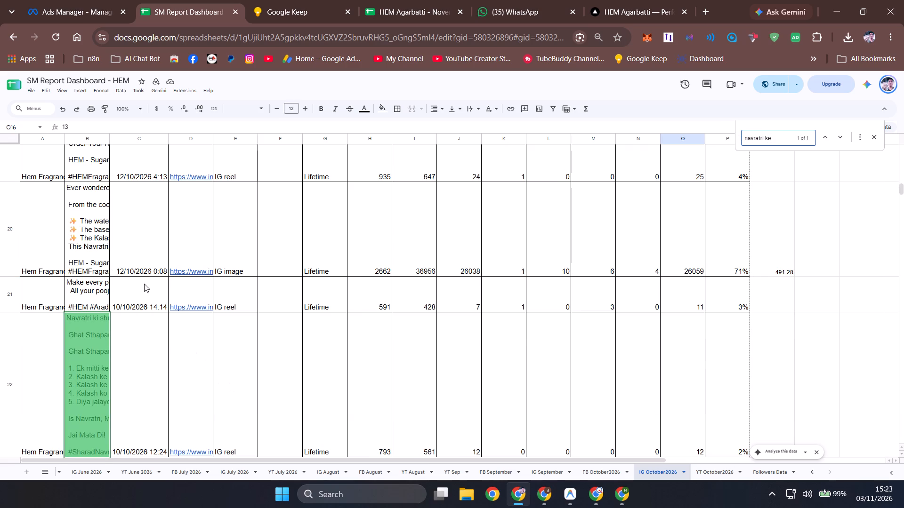
Auto-fit column B of IG October2026 to its captions and look further down for the promoted Navratri post.
double_click(109, 139)
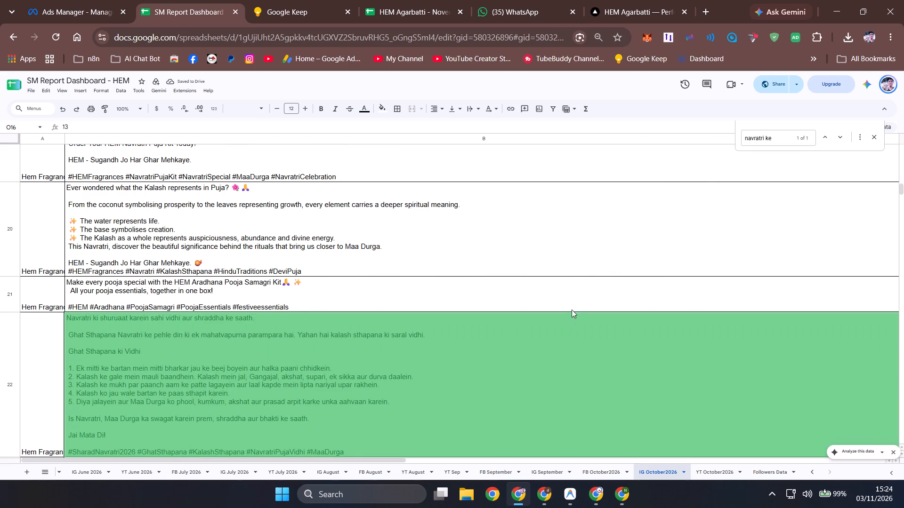
scroll(513, 341, down, 1)
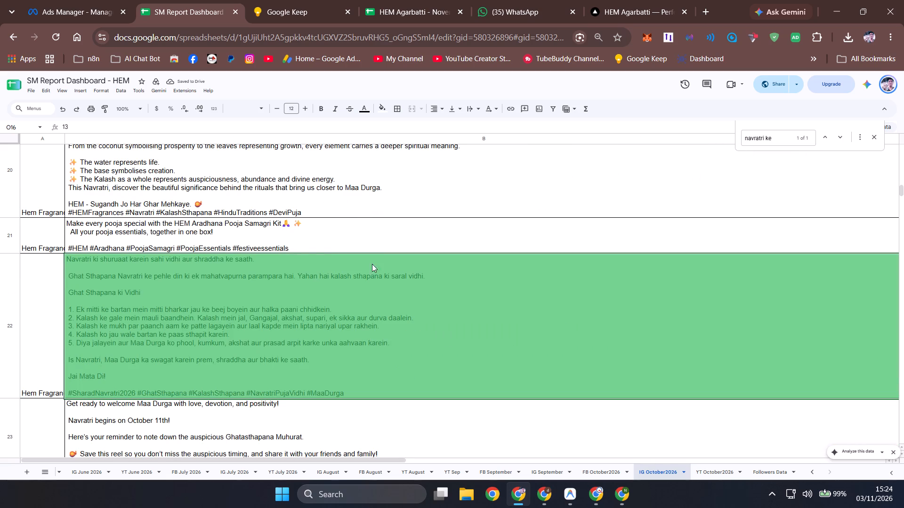
Narrow column B of IG October2026 so the date, link, post type and metric columns fit beside the captions.
scroll(408, 296, up, 2)
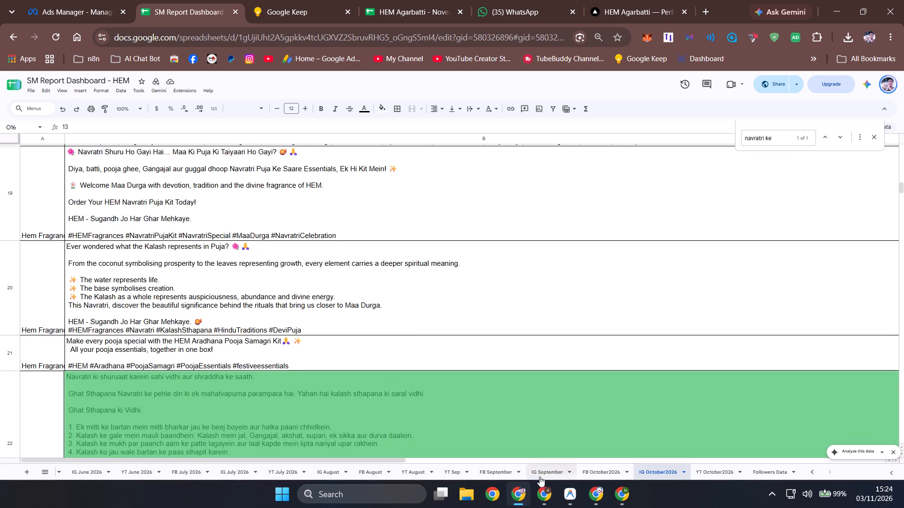
drag(379, 462, 493, 474)
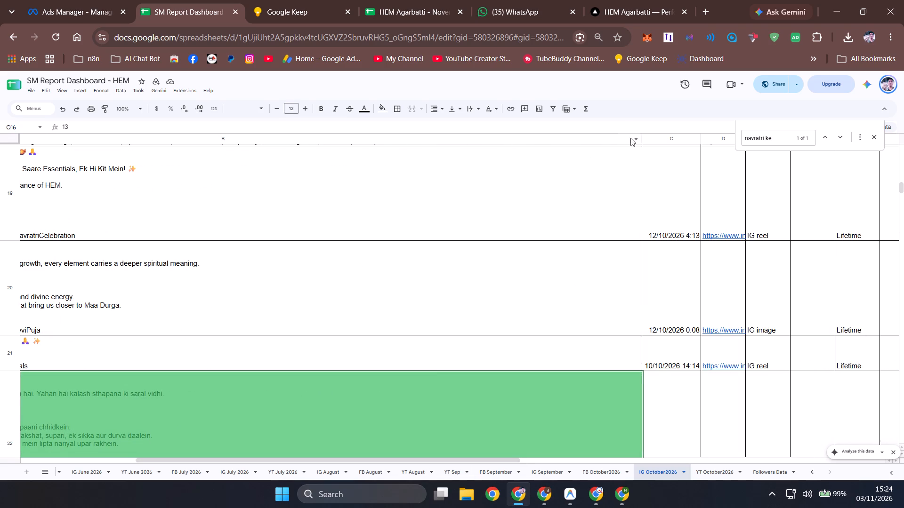
drag(643, 140, 127, 217)
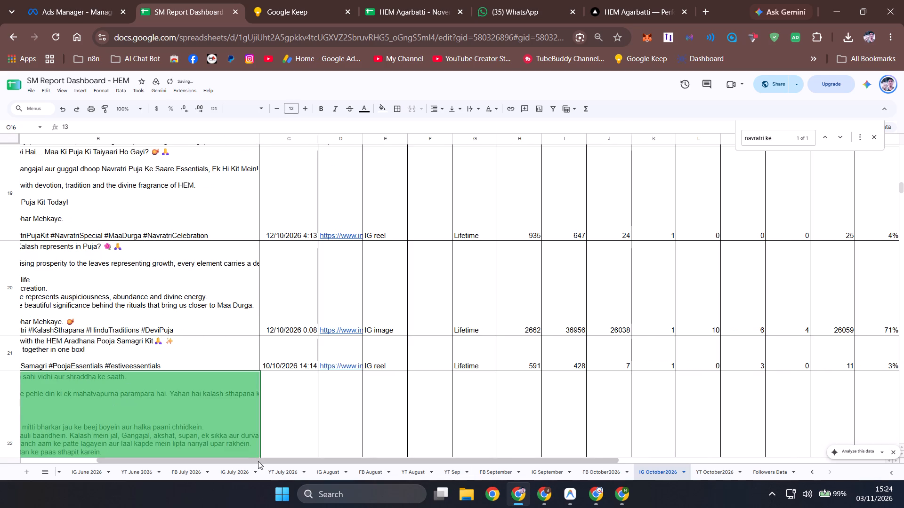
drag(258, 461, 102, 472)
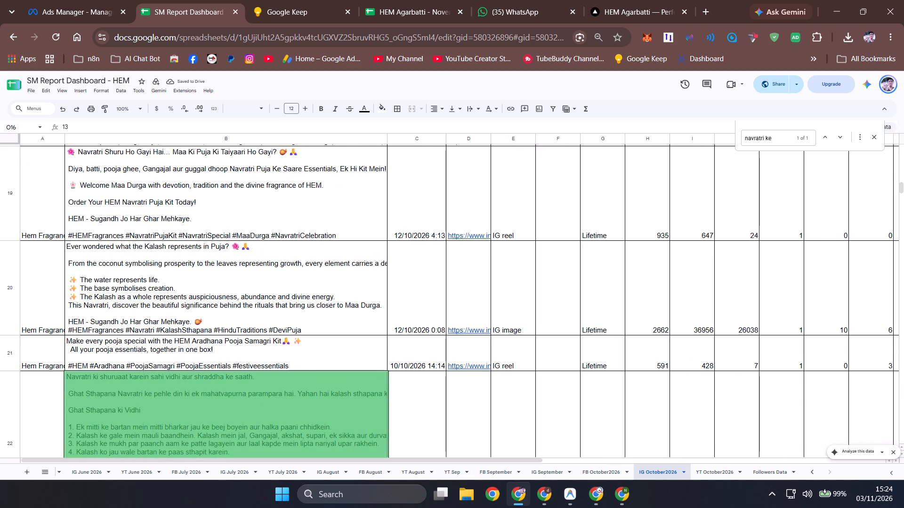
Shorten the sheet search term to "navratri" and step through the matching captions, checking each against the promoted Navratri post.
double_click(764, 135)
key(BackSpace)
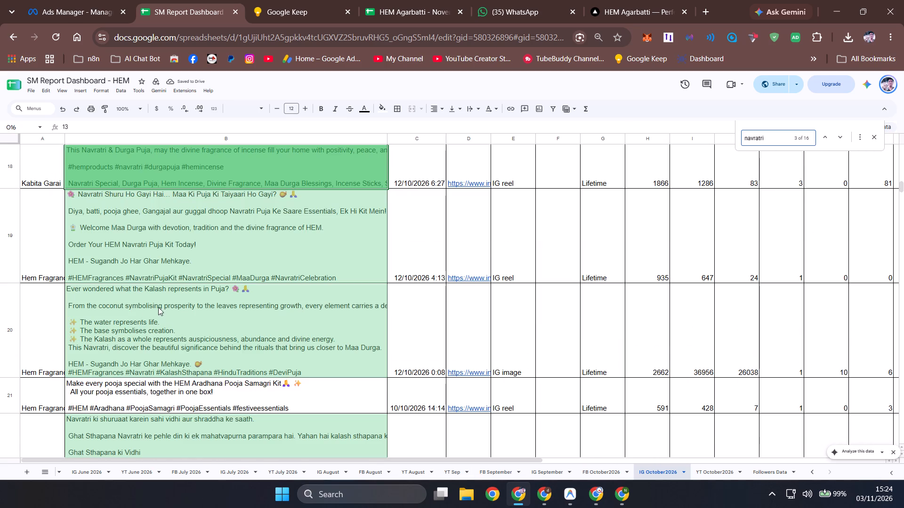
scroll(113, 314, up, 2)
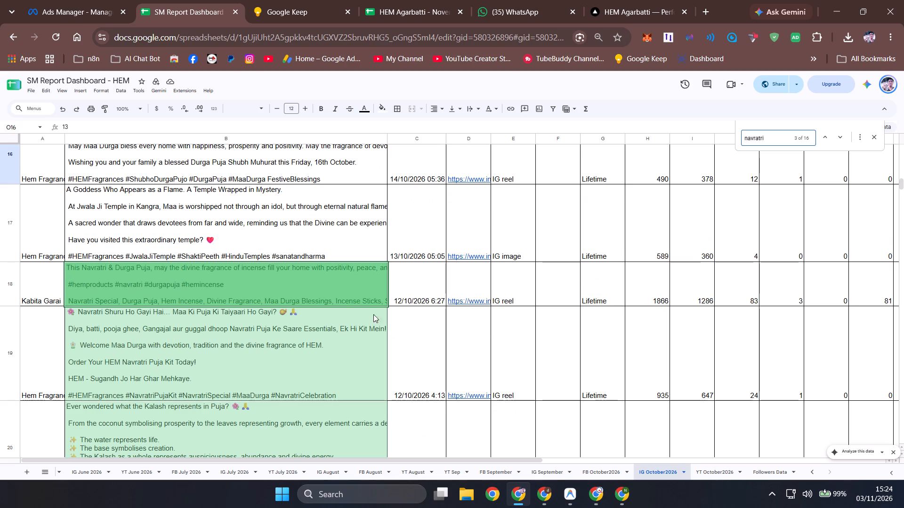
click(835, 139)
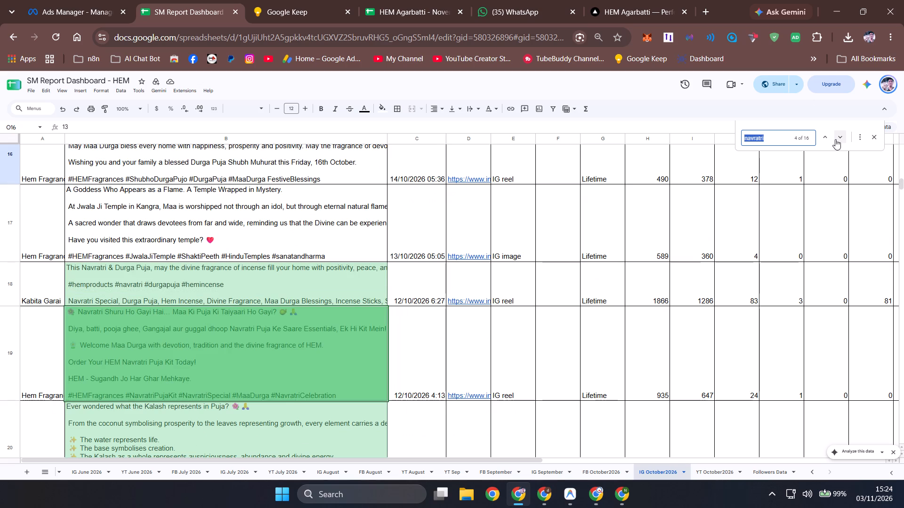
double_click(835, 139)
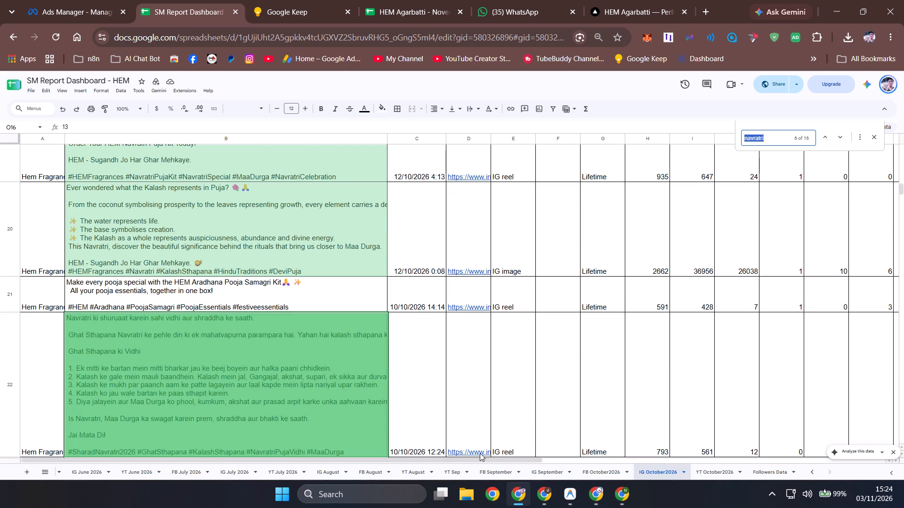
click(500, 296)
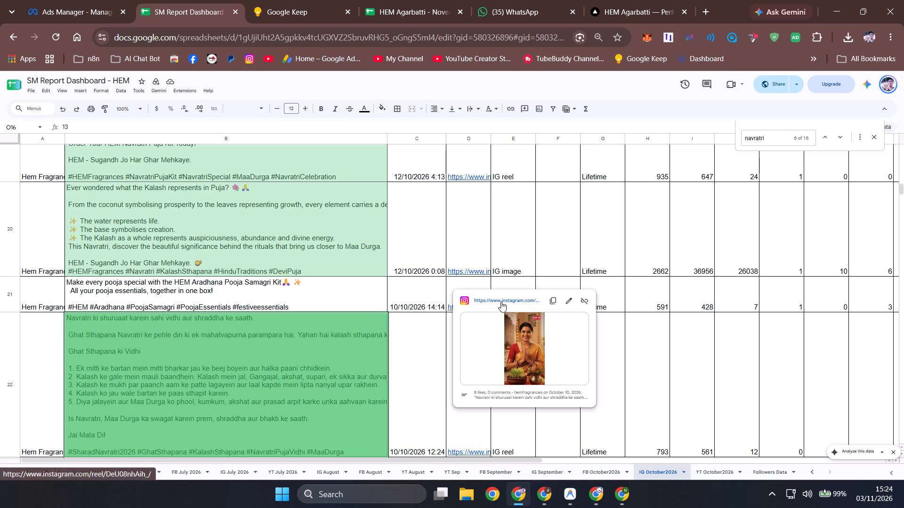
click(836, 136)
click(838, 137)
click(839, 138)
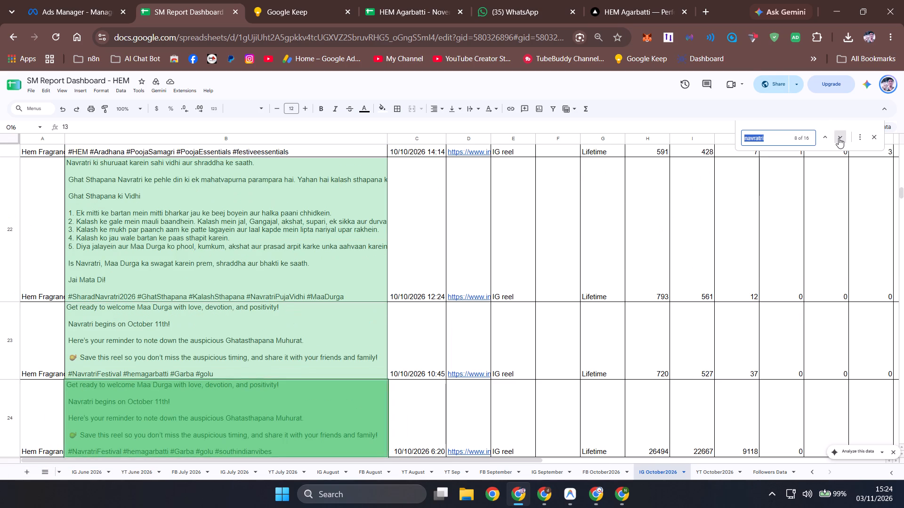
click(839, 138)
click(839, 138)
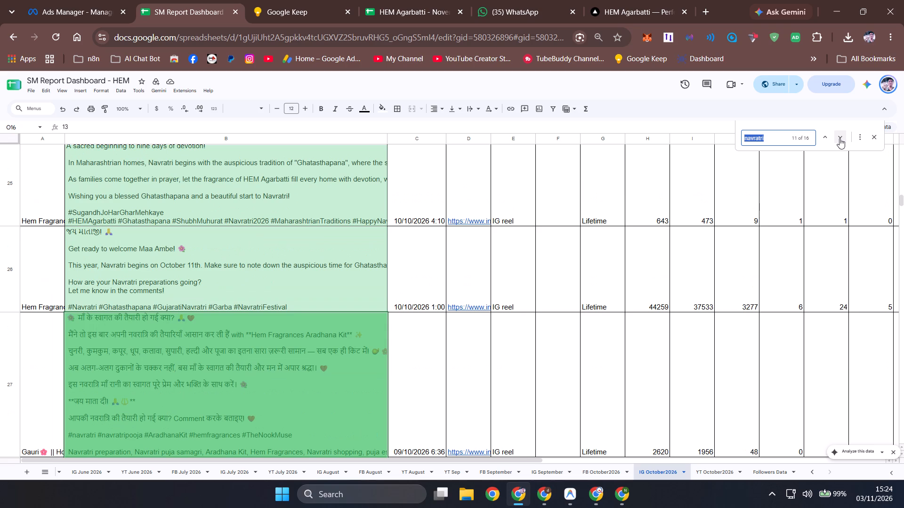
click(839, 138)
scroll(840, 140, down, 1)
click(840, 137)
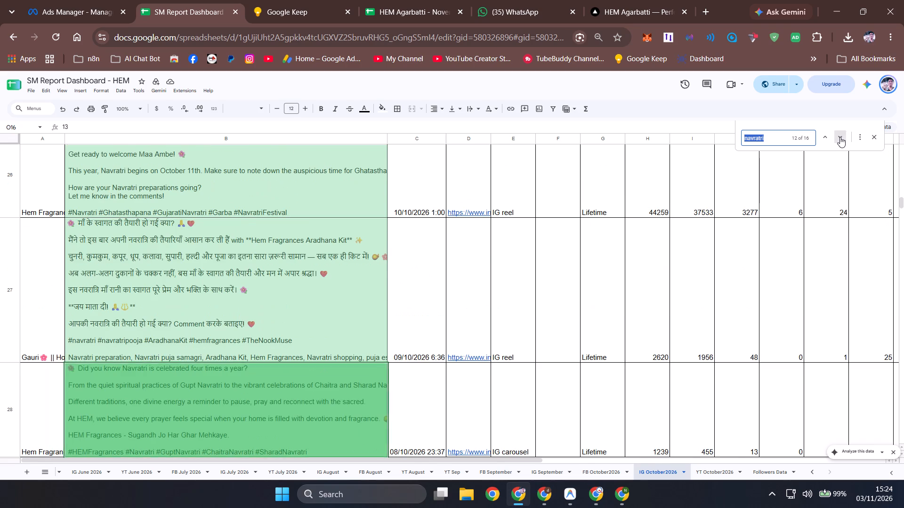
click(840, 137)
click(840, 137)
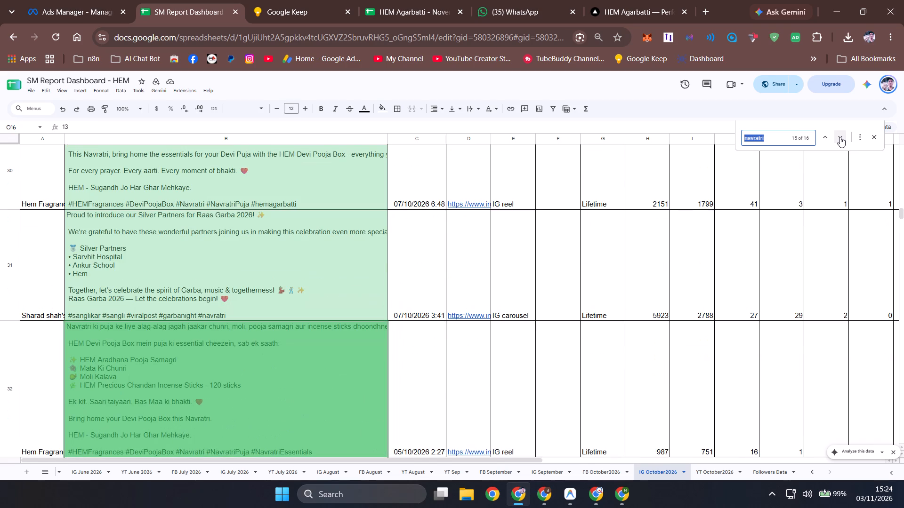
Paste the copied spend 497.41 as a plain value into cell Q32, beside the Devi Pooja Box reel of 05/10/2026.
click(359, 377)
key(ctrl+Right)
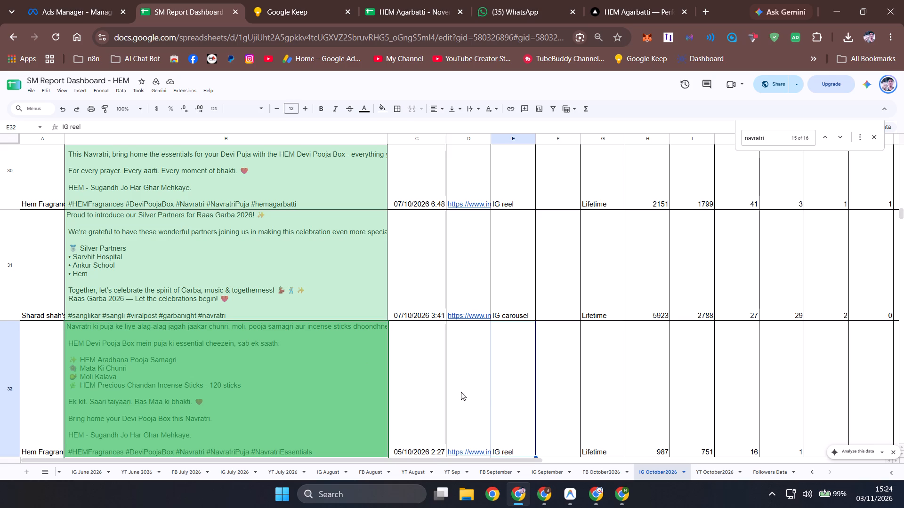
key(ctrl+Right)
key(ctrl+Right)
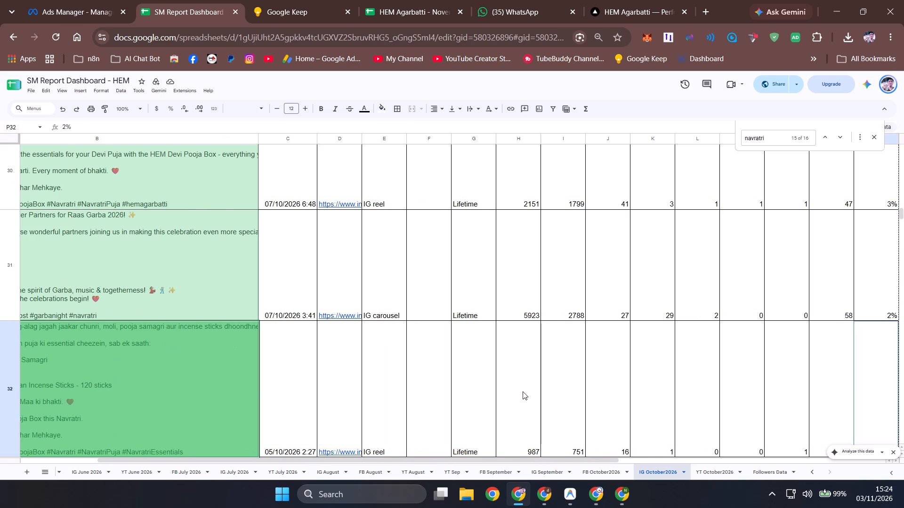
key(Right)
key(ctrl+shift+v)
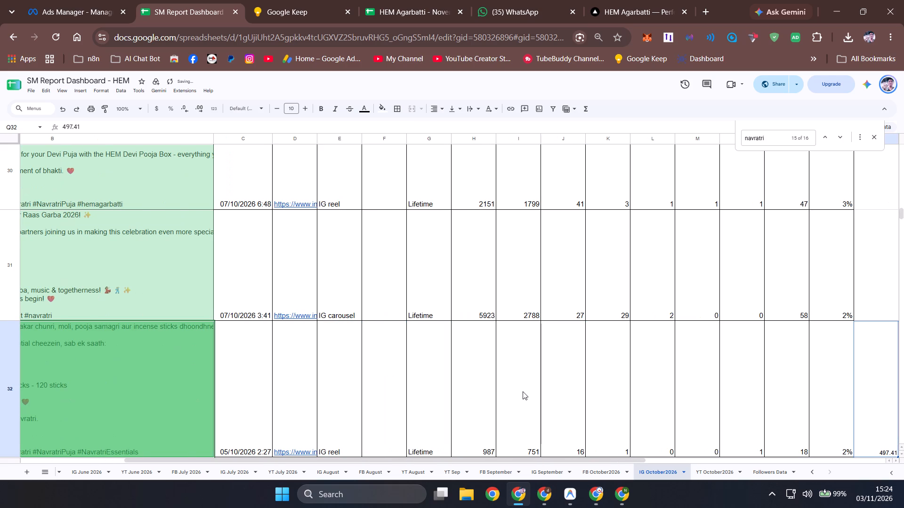
key(Right)
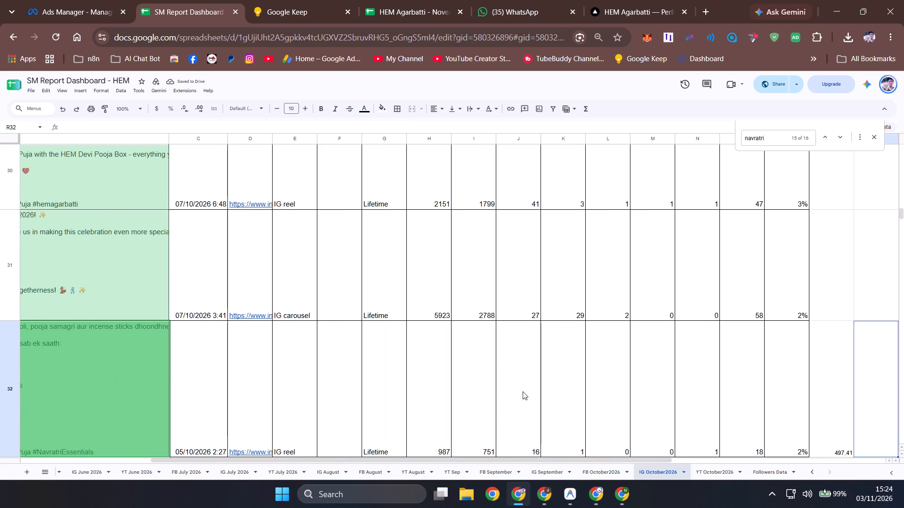
Search the IG October2026 sheet for the campaign's caption "Ever wondered what the Kalash" and check whether its row already has the spend.
click(49, 0)
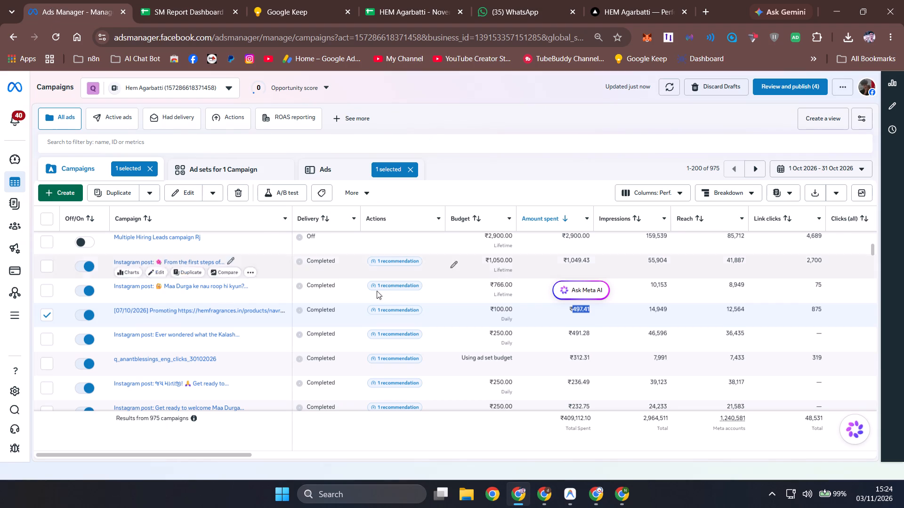
click(41, 317)
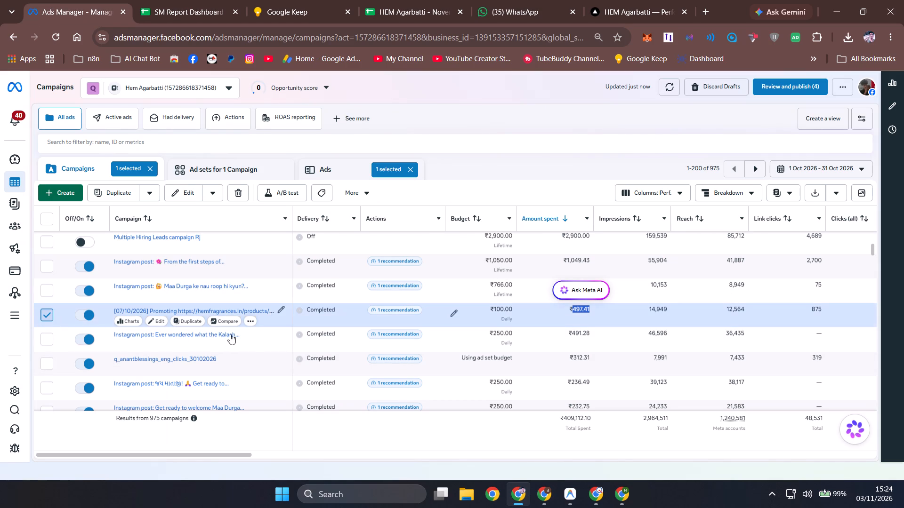
click(246, 335)
drag(180, 359, 183, 359)
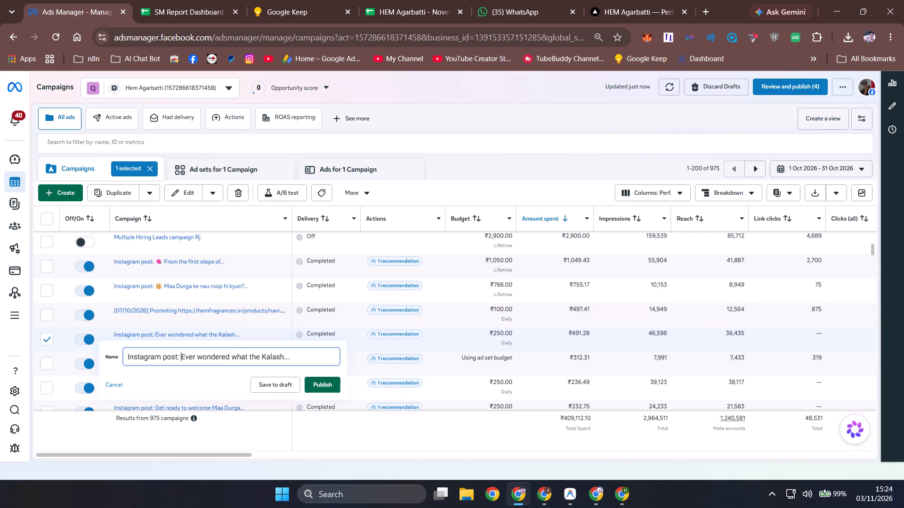
drag(183, 359, 282, 358)
key(ctrl+c)
click(178, 0)
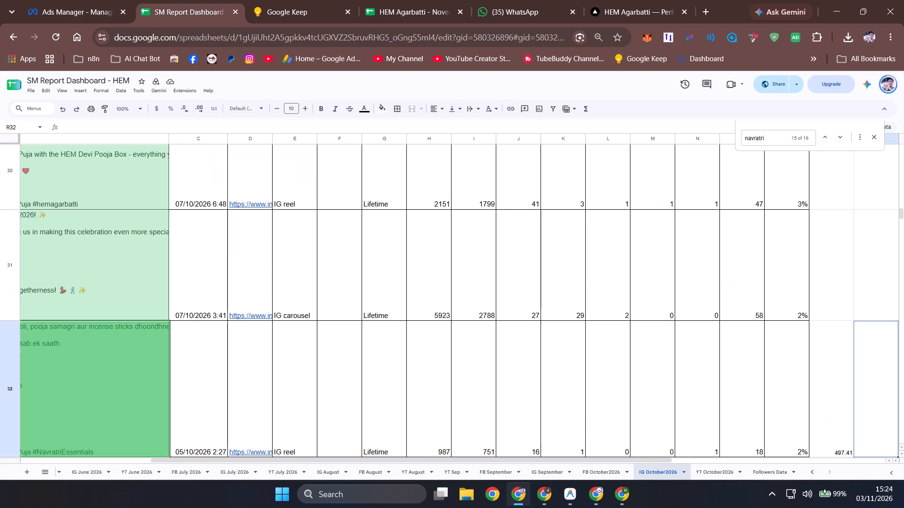
click(464, 278)
key(ctrl+f)
key(ctrl+v)
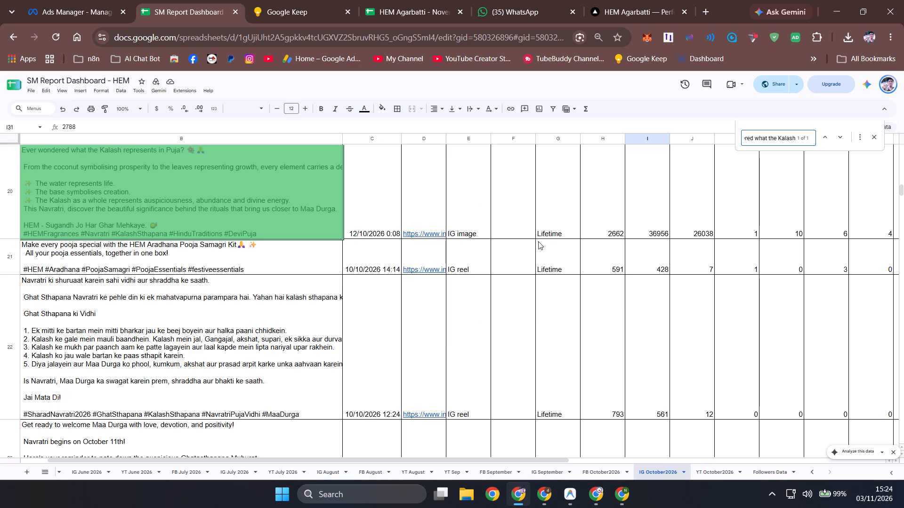
scroll(431, 206, up, 1)
scroll(431, 270, left, 10)
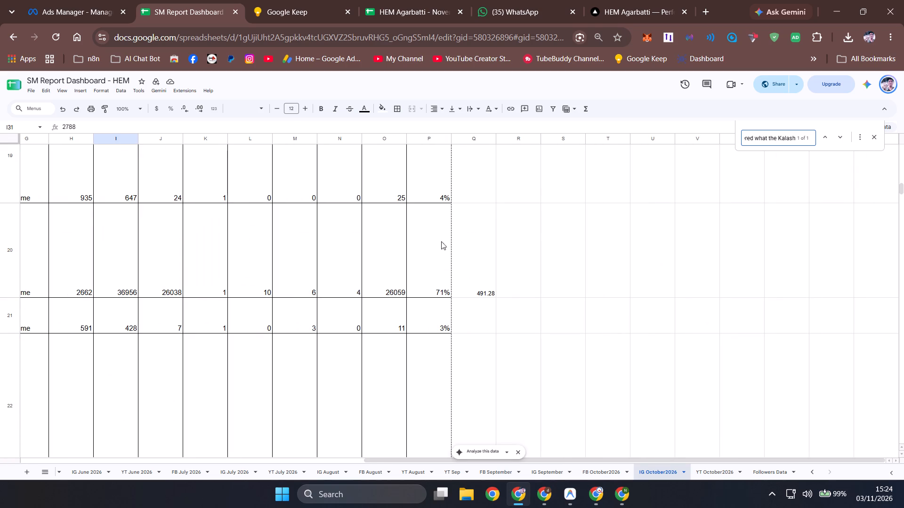
click(94, 0)
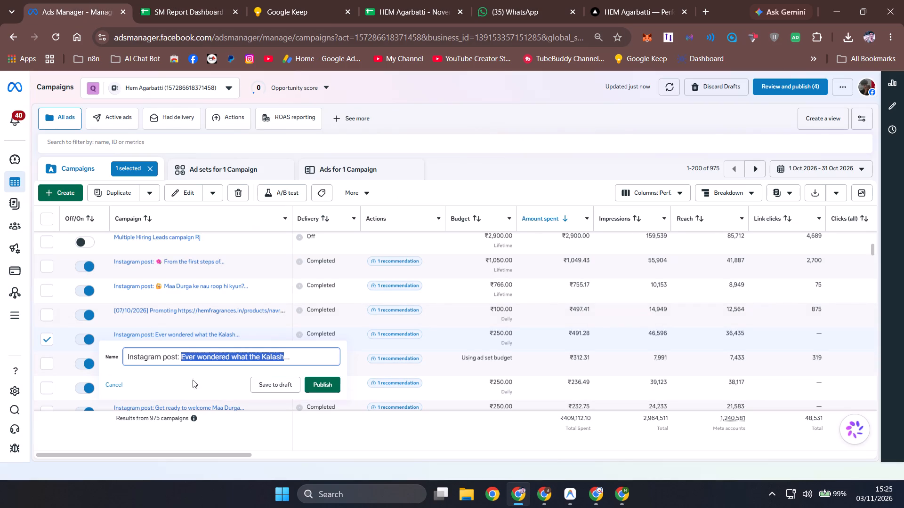
click(118, 383)
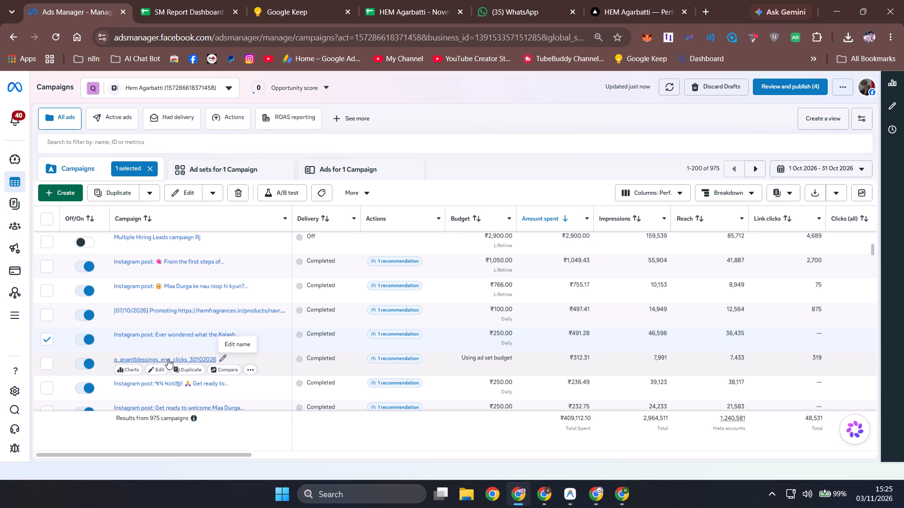
Copy the amount spent, 312.31, of the q_anantblessings_eng_clicks_30102026 campaign in Ads Manager.
drag(601, 359, 591, 360)
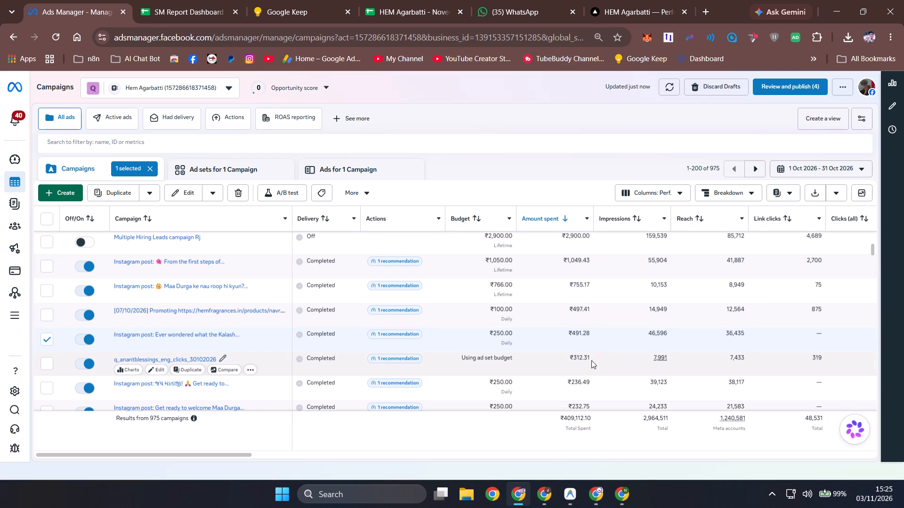
drag(591, 360, 574, 360)
key(ctrl+c)
key(ctrl+c)
key(ctrl+c)
key(ctrl+c)
key(ctrl+c)
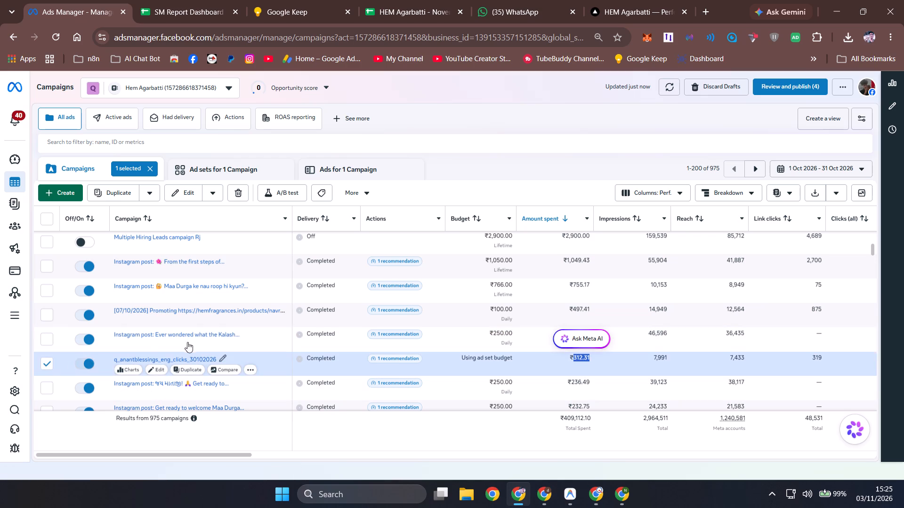
key(ctrl+c)
key(ctrl+c)
key(ctrl+c)
key(ctrl+c)
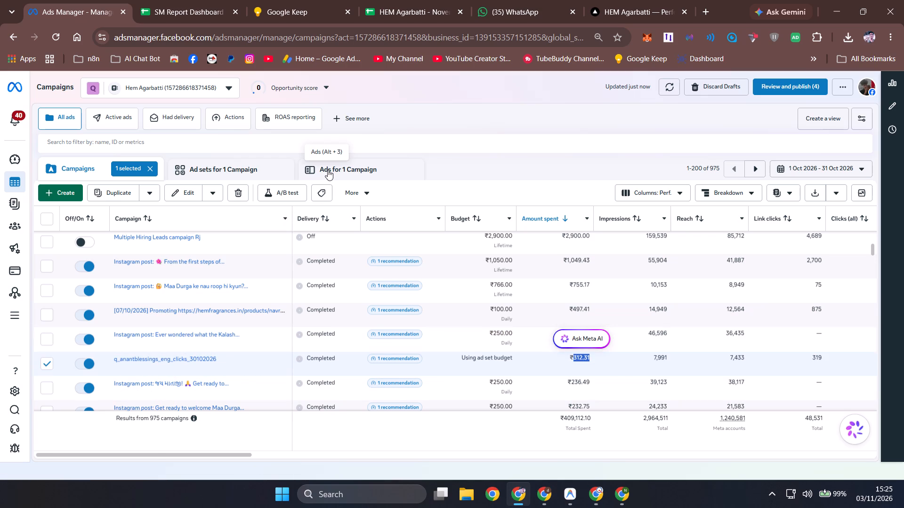
Open the ad preview of the q_anantblessings_eng_clicks_30102026 campaign's completed New Traffic ad to identify its post.
click(328, 170)
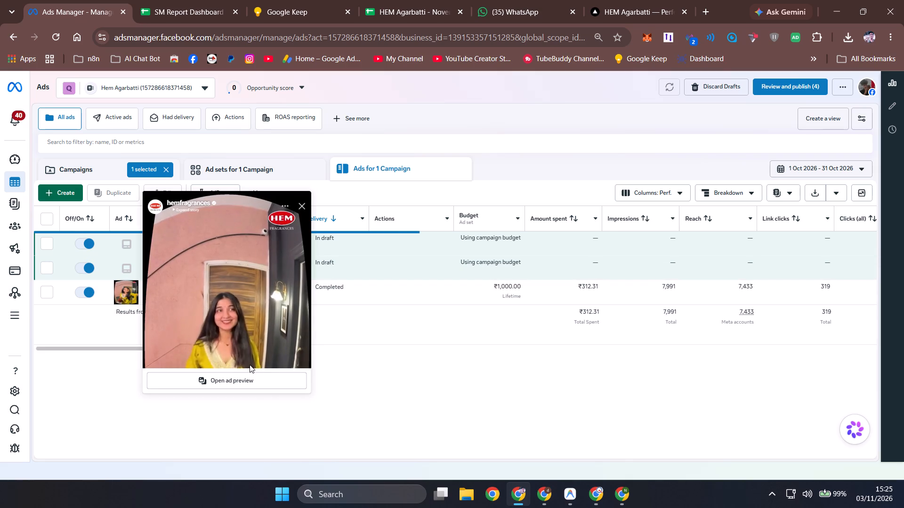
click(239, 376)
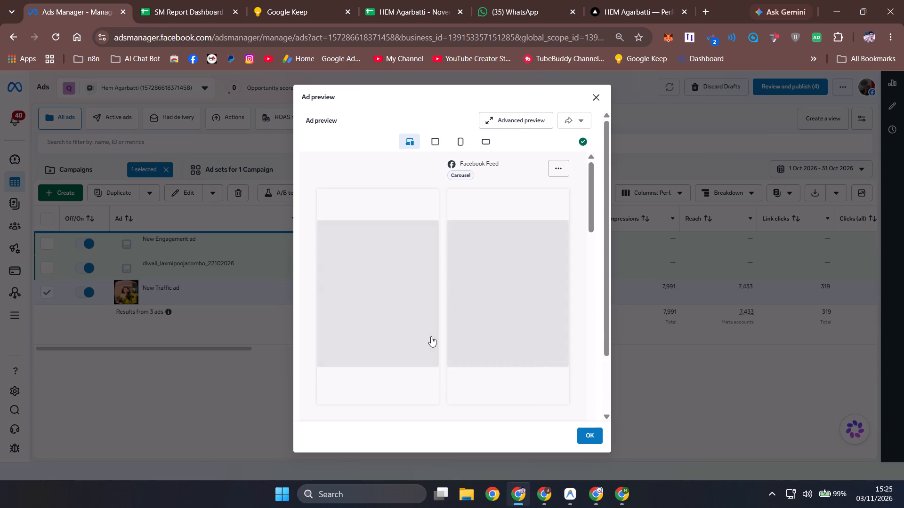
Search the IG October2026 sheet for "vis" to locate the "Visiting friends or family this Diwali?" post shown in the ad preview.
click(210, 0)
click(396, 329)
key(ctrl+f)
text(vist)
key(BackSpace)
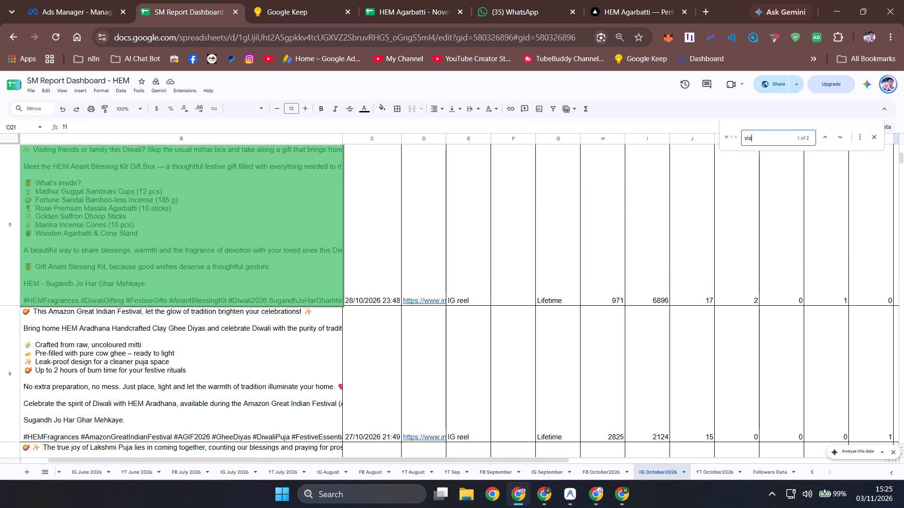
Complete the search for "visiting" and paste the copied spend as a plain value into Q5, beside the Anant Blessing Kit reel of 28/10/2026.
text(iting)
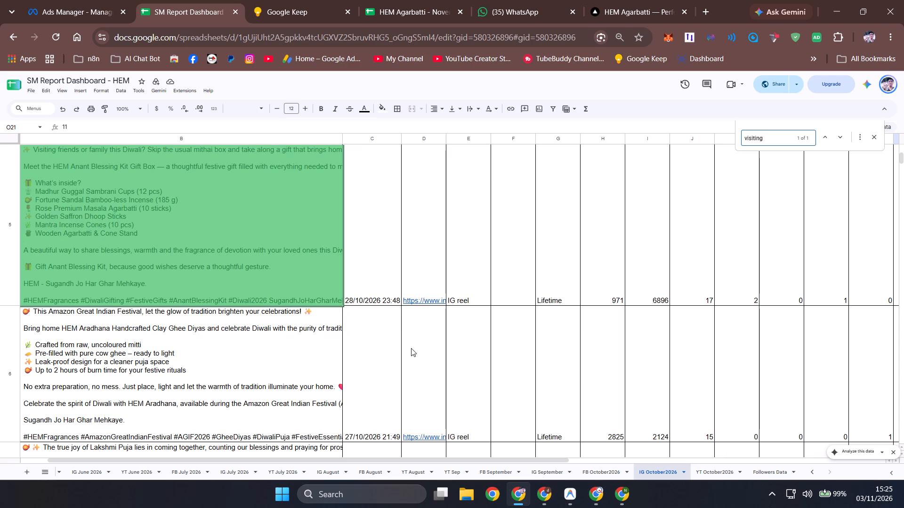
click(532, 213)
key(ctrl+Right)
key(ctrl+Right)
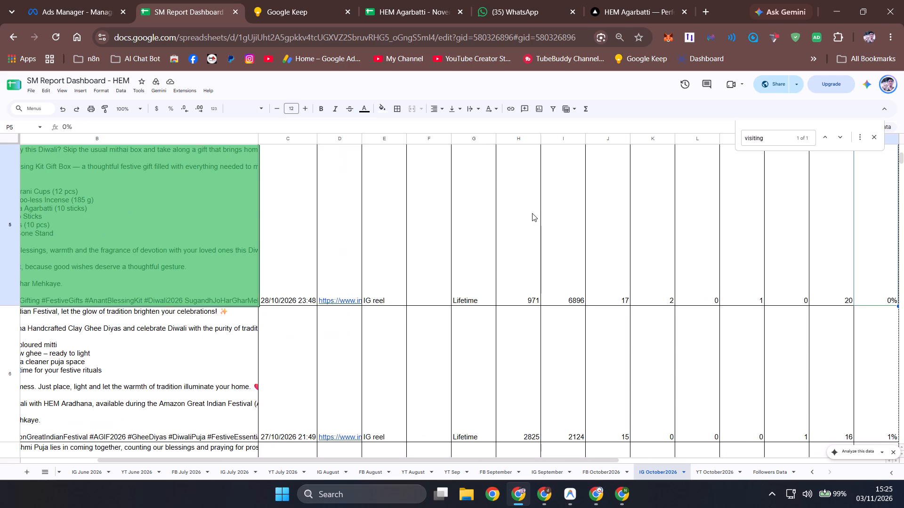
key(Right)
key(ctrl+shift+v)
Switch to Ads Manager, close the ad preview and return to the list of all campaigns.
click(58, 0)
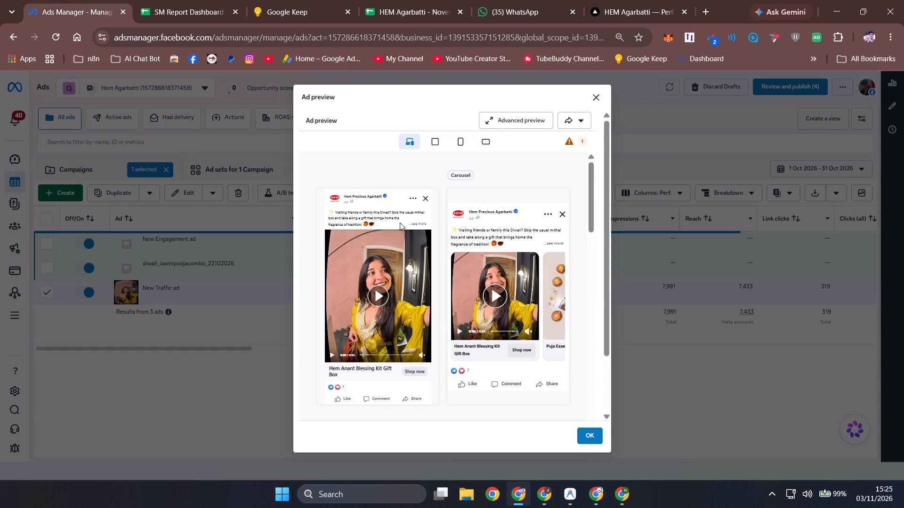
click(596, 97)
click(85, 173)
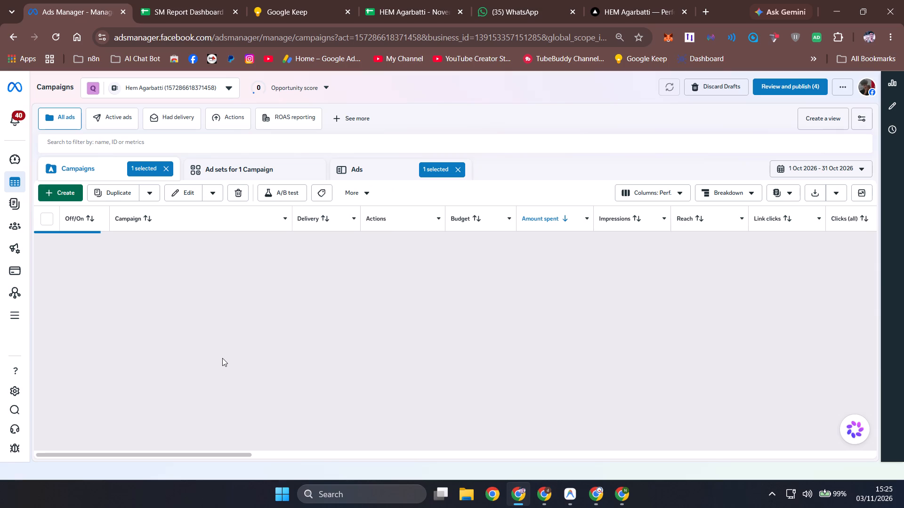
scroll(223, 363, down, 5)
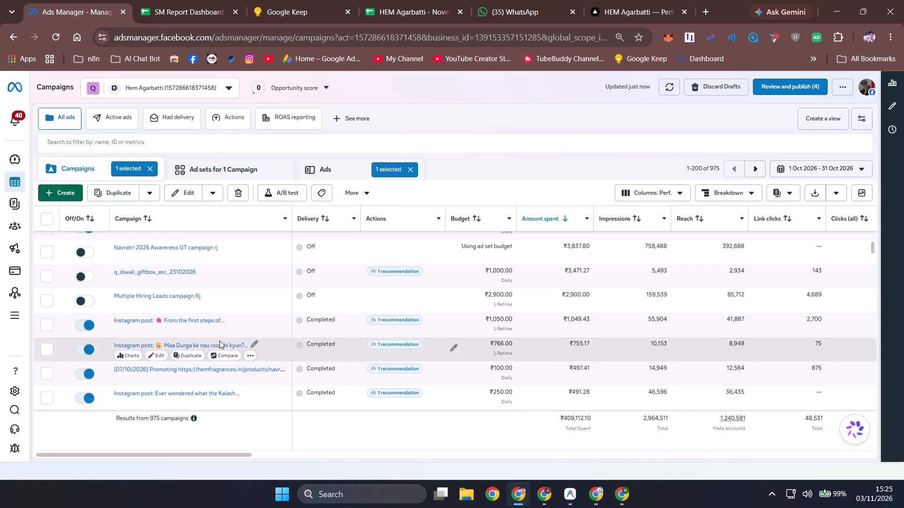
scroll(219, 341, down, 1)
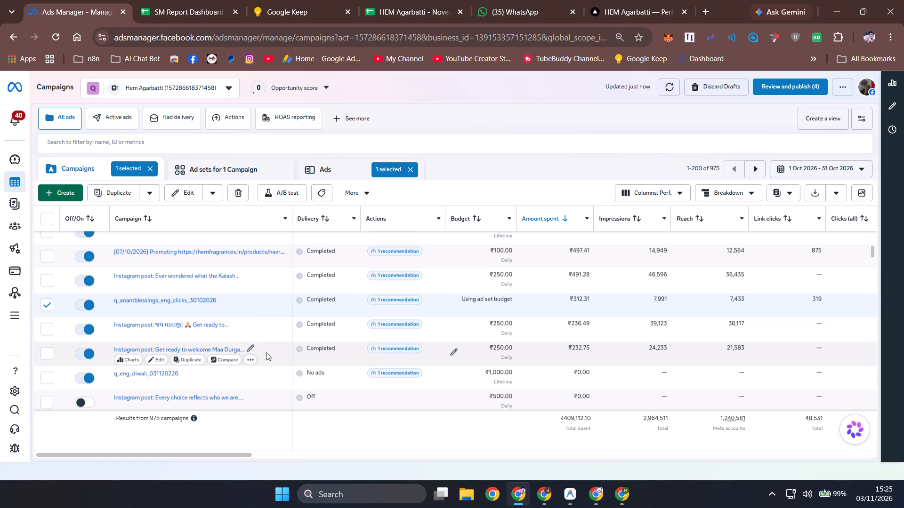
click(253, 348)
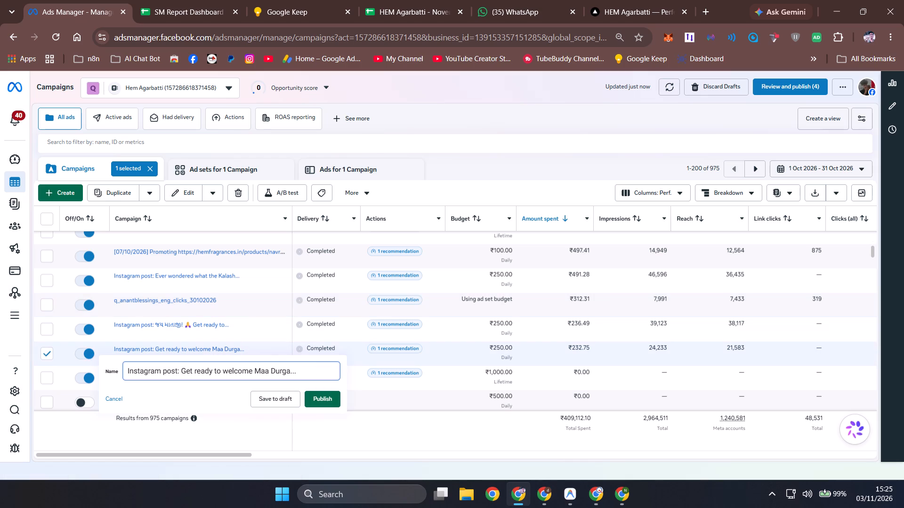